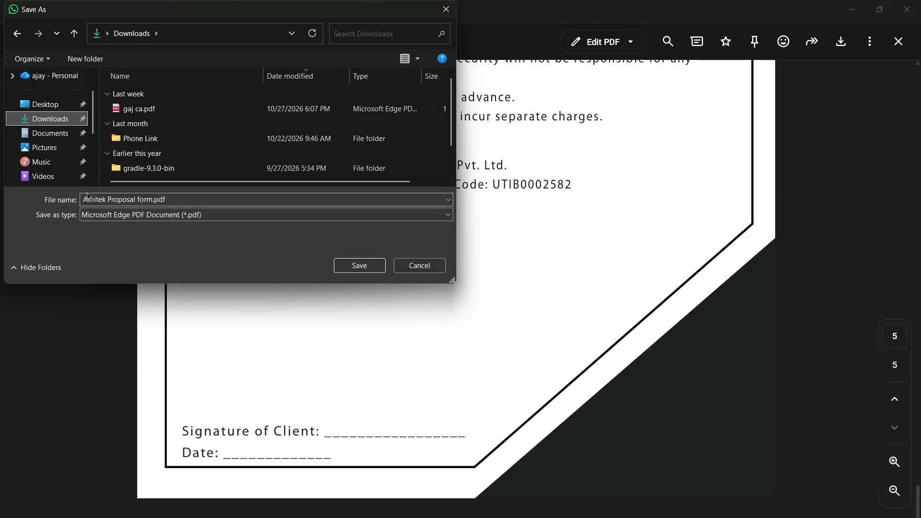
# Add the number 1 after "Amitek Proposal form" in the file name of the PDF being saved to Downloads.
pyautogui.click(152, 198)
pyautogui.click(152, 198)
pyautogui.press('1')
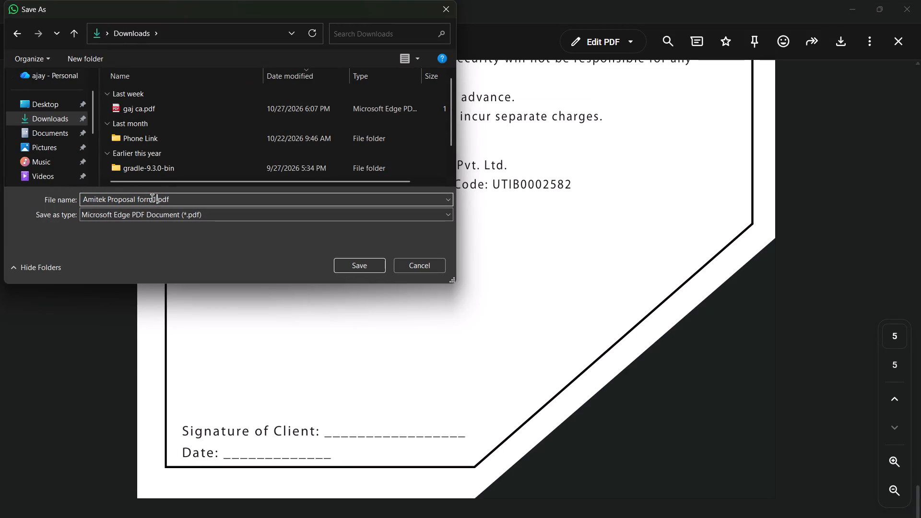
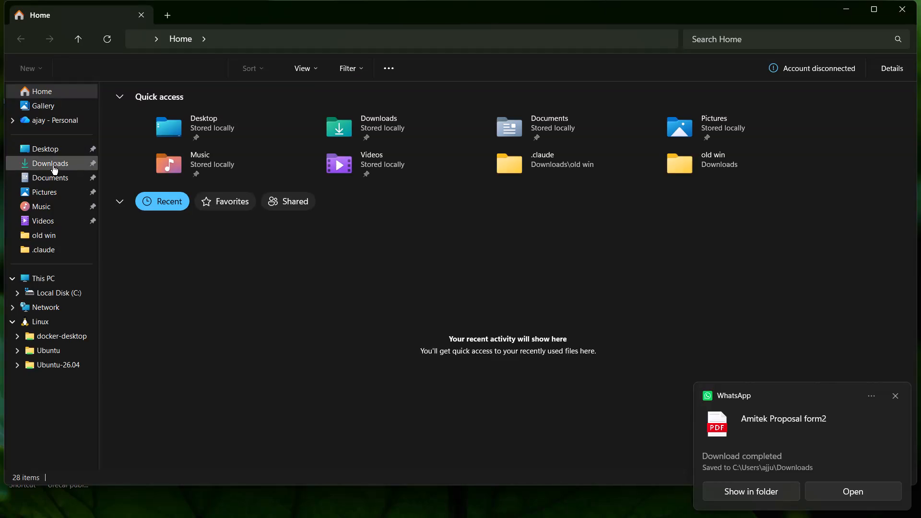
# Open Amitek Proposal form2.pdf from the Downloads folder and look through it to the last page.
pyautogui.click(53, 165)
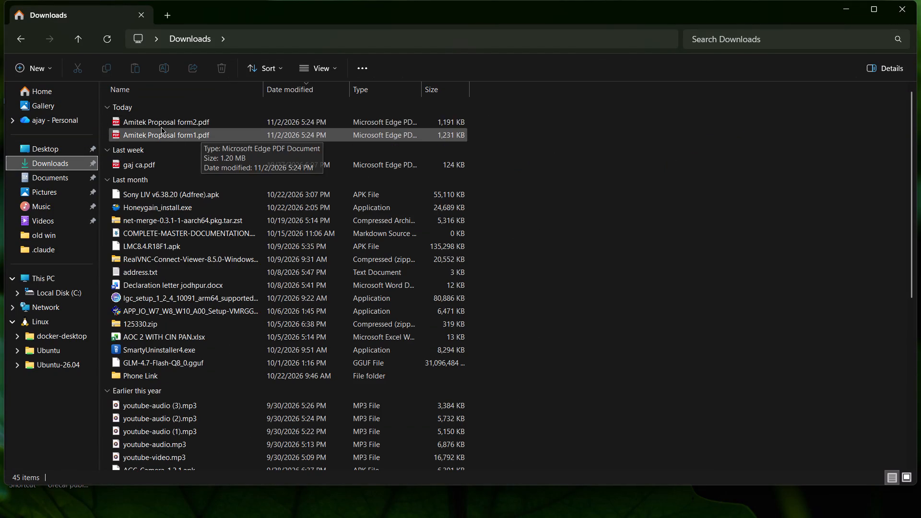
pyautogui.doubleClick(162, 122)
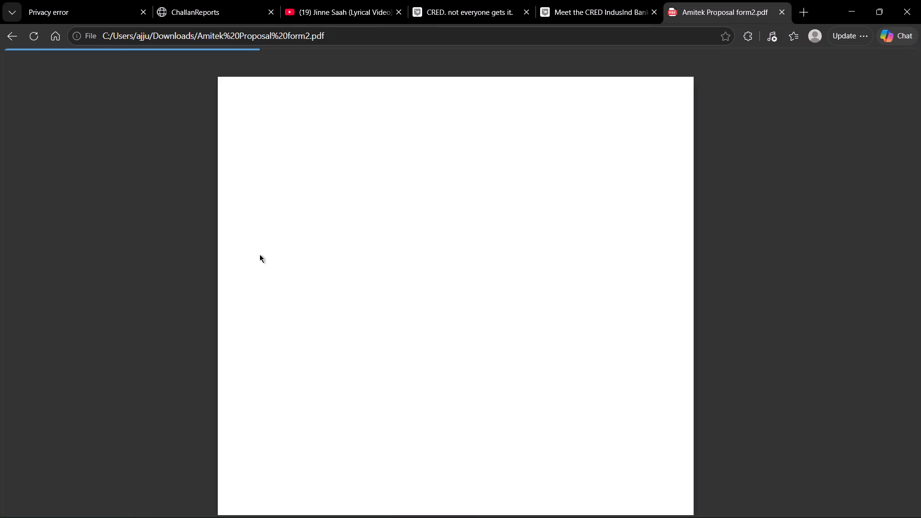
pyautogui.scroll(-18, 260, 254)
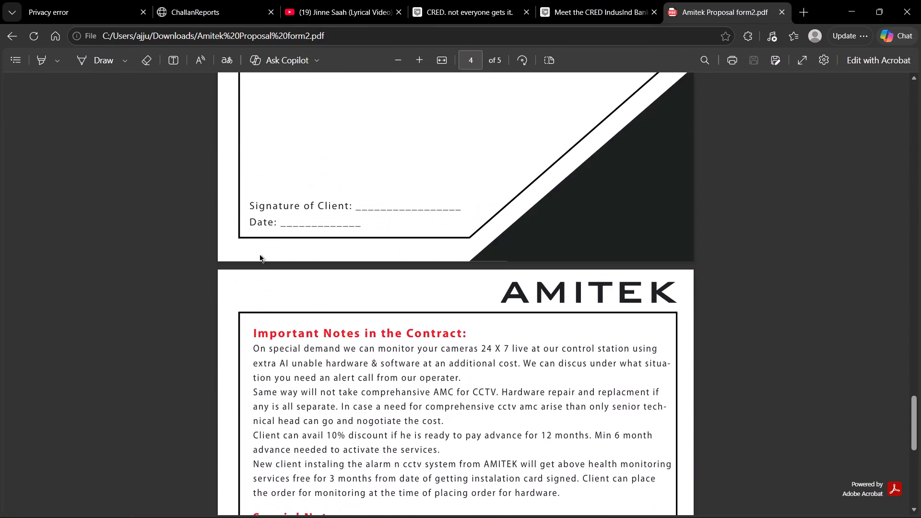
pyautogui.scroll(-4, 260, 254)
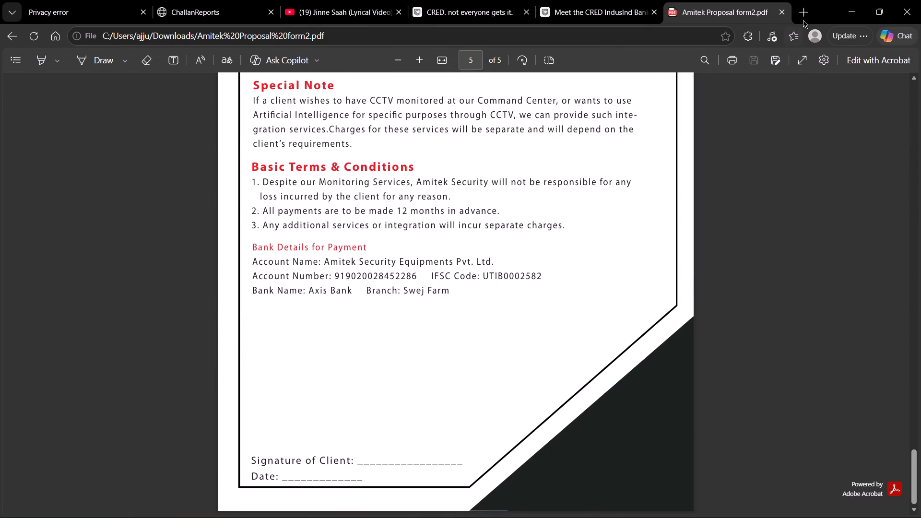
# Start a web search for "pdf to" in a new browser tab.
pyautogui.click(803, 20)
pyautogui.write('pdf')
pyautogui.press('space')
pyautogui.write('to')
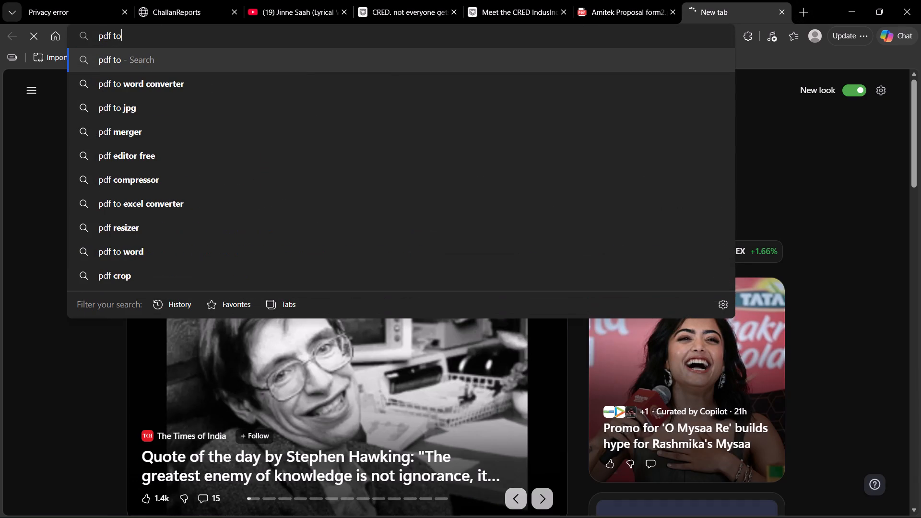
# Search the web for "pdf to word converter".
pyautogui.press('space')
pyautogui.write('wor')
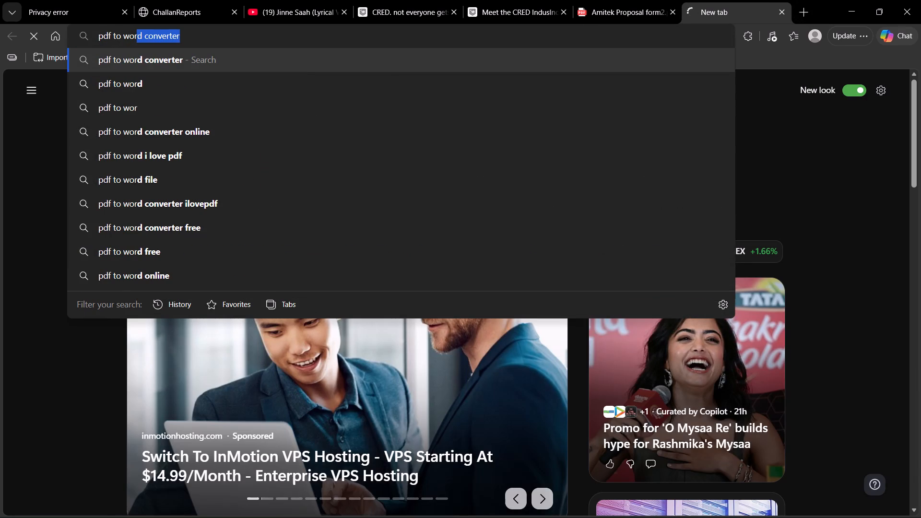
pyautogui.press('Return')
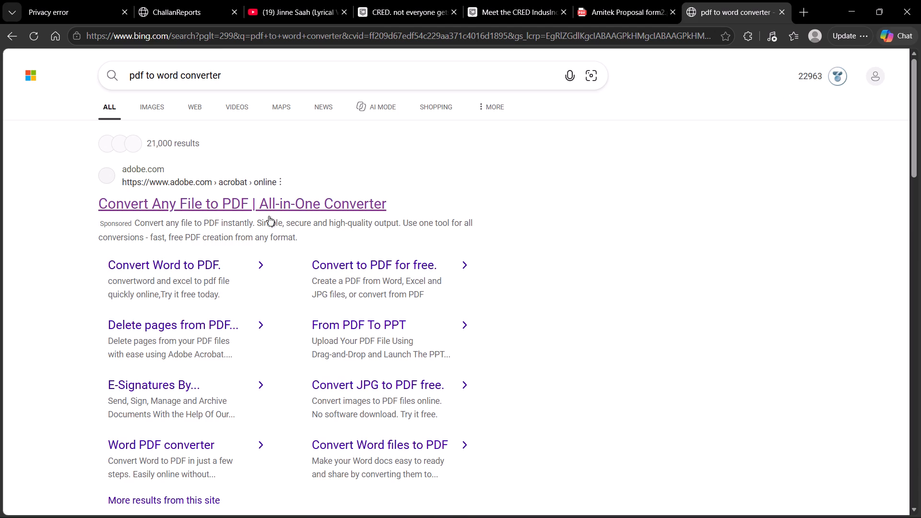
# Open Adobe's Convert Word to PDF page from the search results.
pyautogui.click(263, 206)
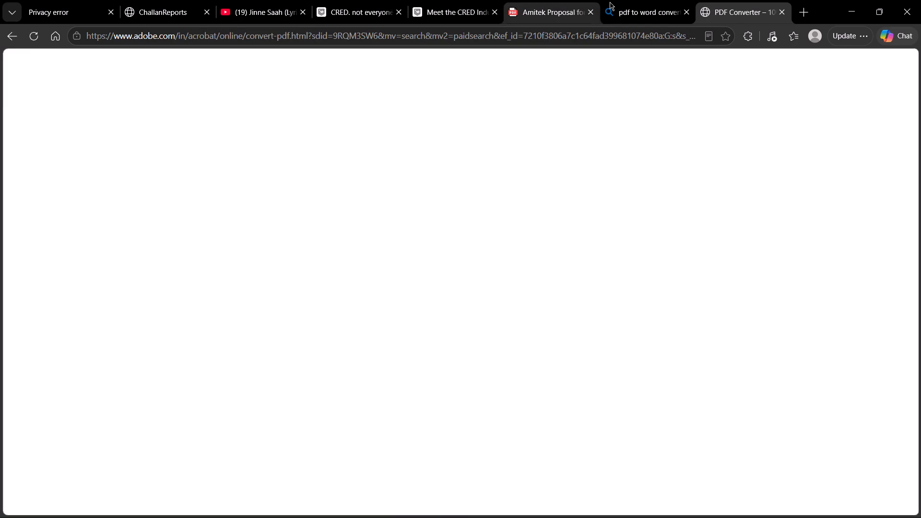
pyautogui.click(627, 10)
pyautogui.click(147, 264)
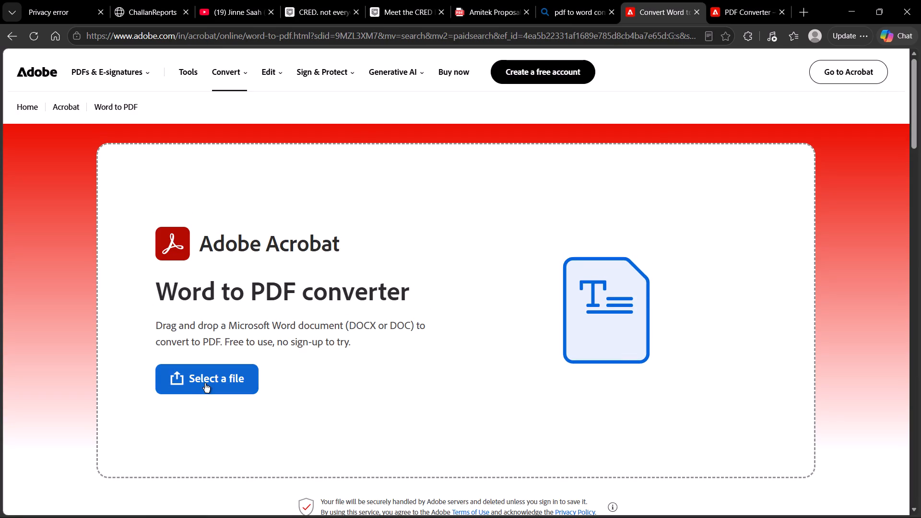
# Upload Amitek Proposal form1.pdf from the Downloads folder to the converter, with all file types listed.
pyautogui.click(205, 383)
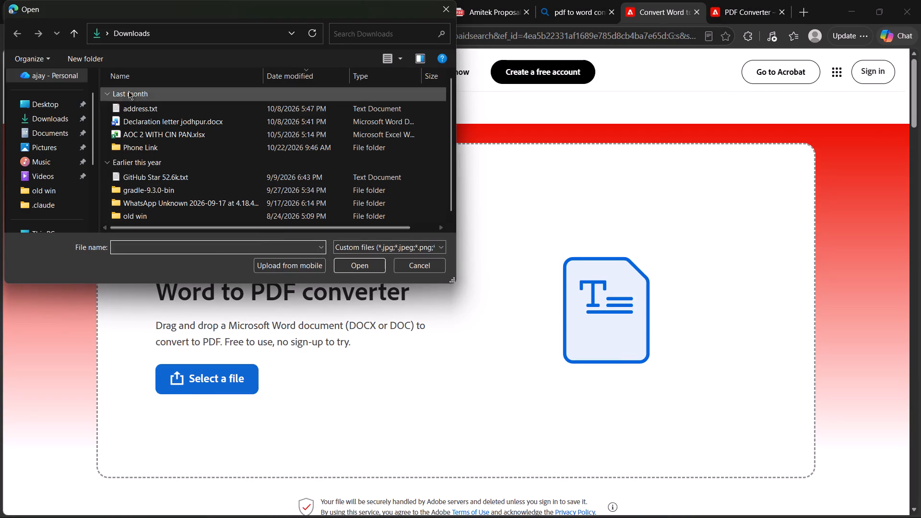
pyautogui.click(43, 121)
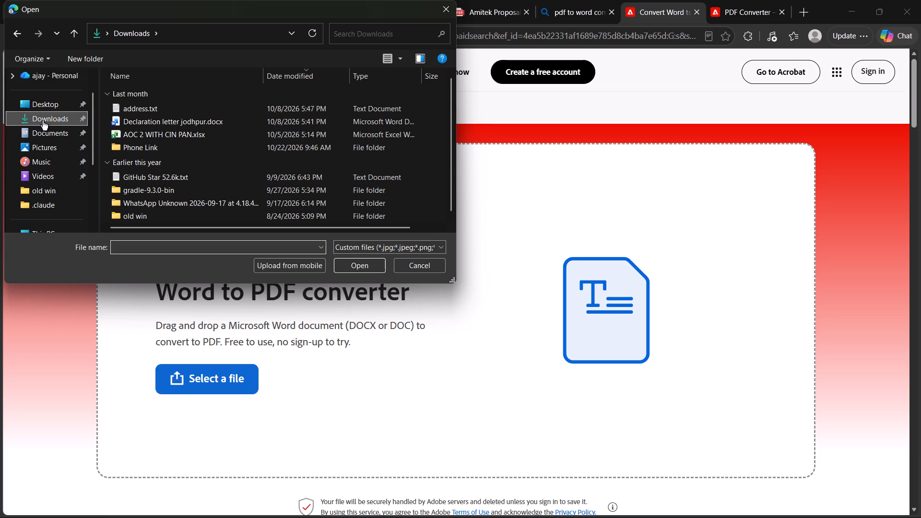
pyautogui.scroll(-1, 209, 169)
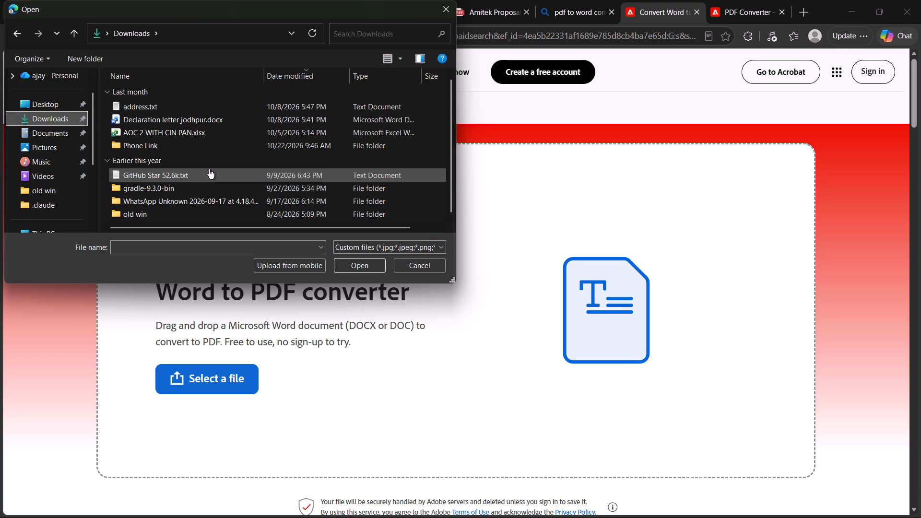
pyautogui.scroll(-1, 209, 169)
pyautogui.click(370, 248)
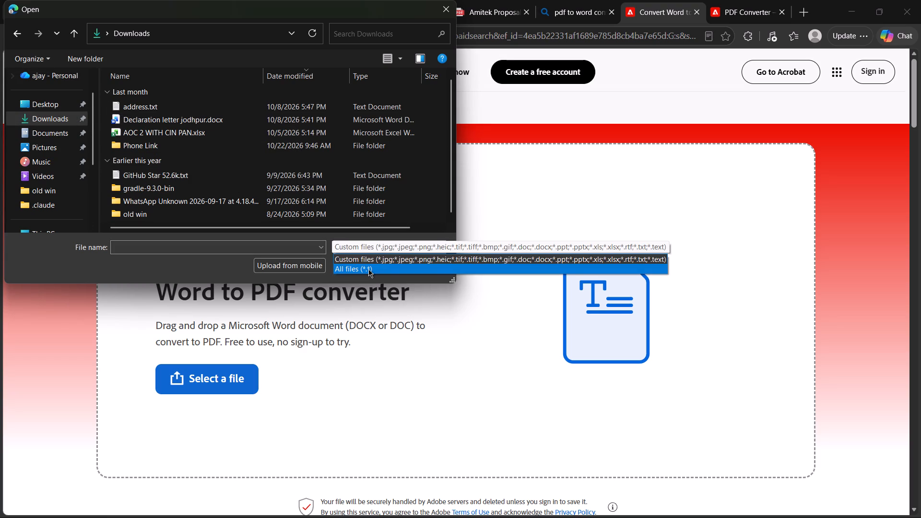
pyautogui.click(368, 269)
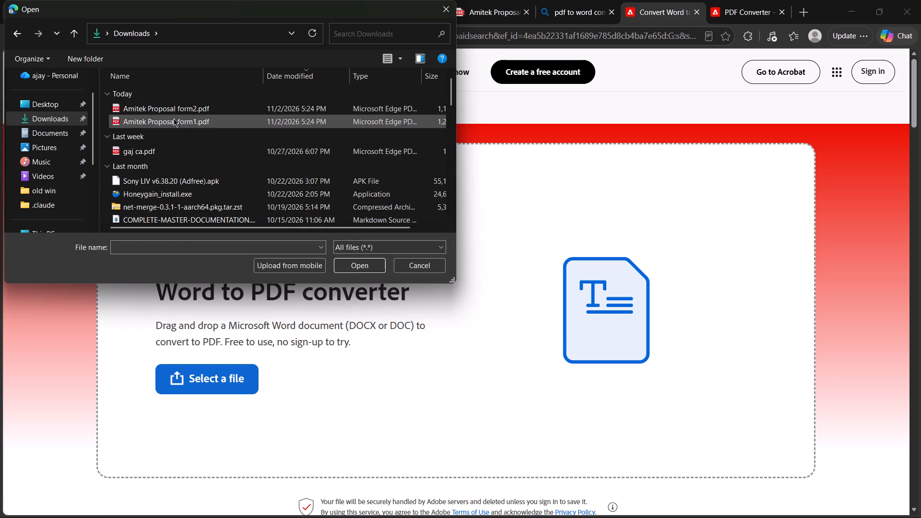
pyautogui.click(174, 118)
pyautogui.click(366, 267)
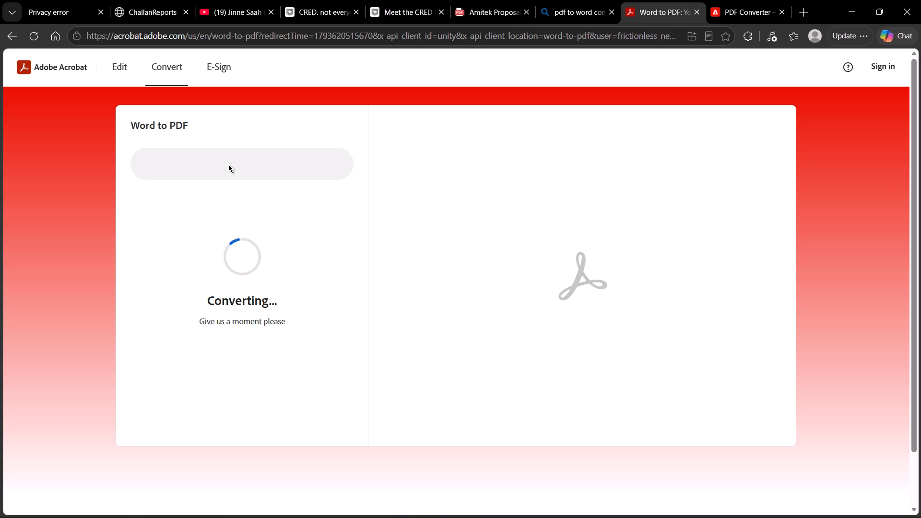
# Close the unneeded PDF Converter tab.
pyautogui.click(780, 13)
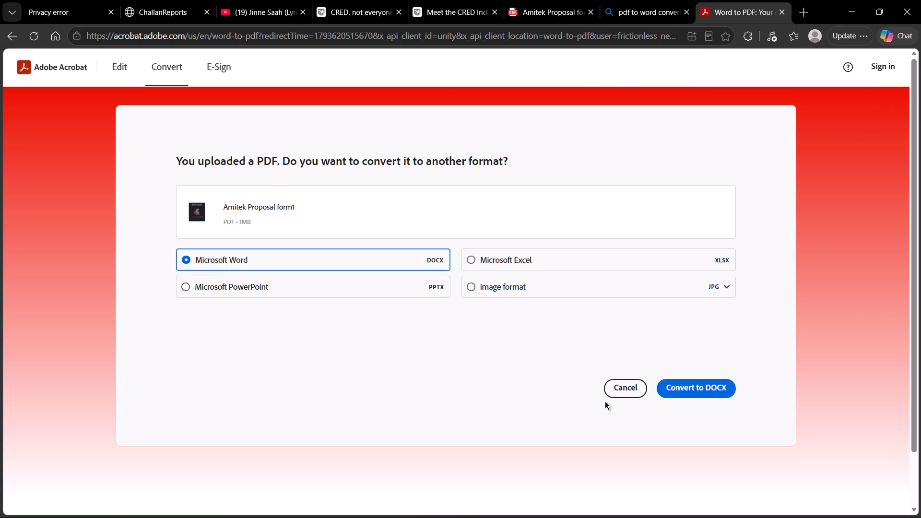
# Convert the uploaded Amitek Proposal form1 PDF to Microsoft Word (DOCX) format and download the result.
pyautogui.click(699, 390)
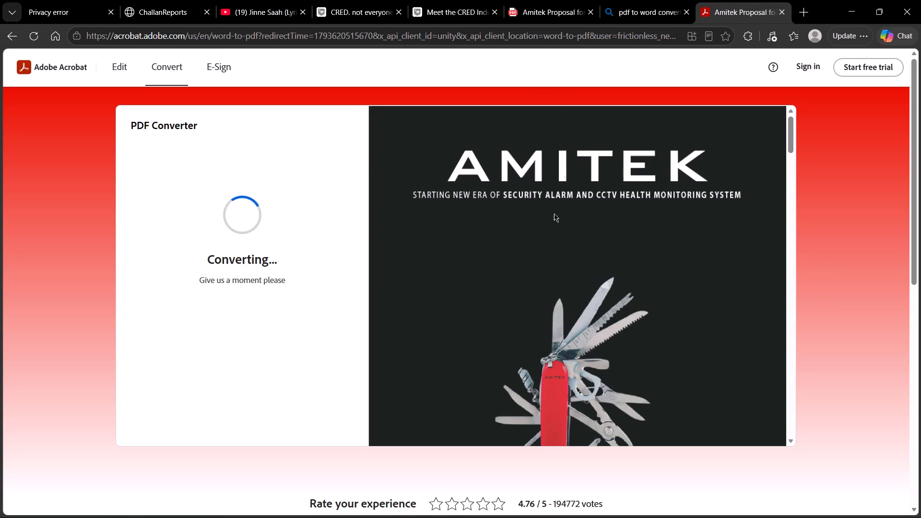
pyautogui.scroll(-7, 464, 256)
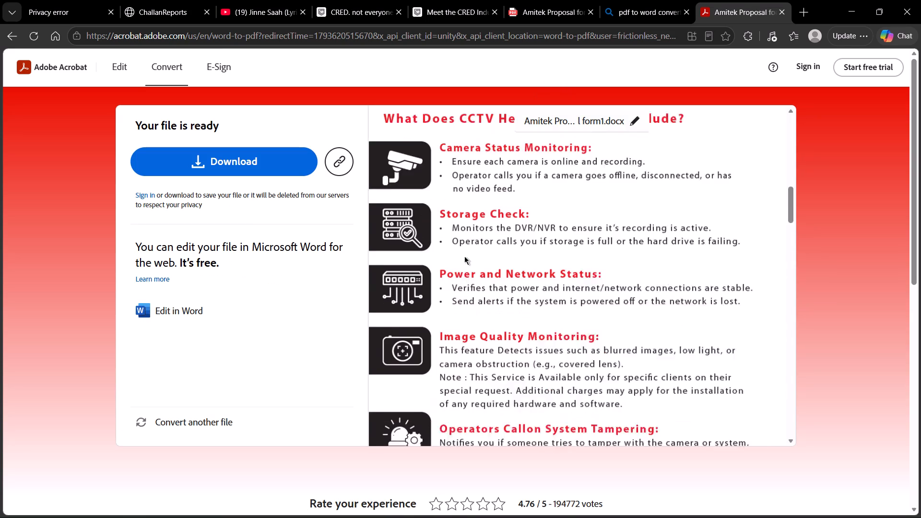
pyautogui.scroll(-2, 464, 256)
pyautogui.click(210, 161)
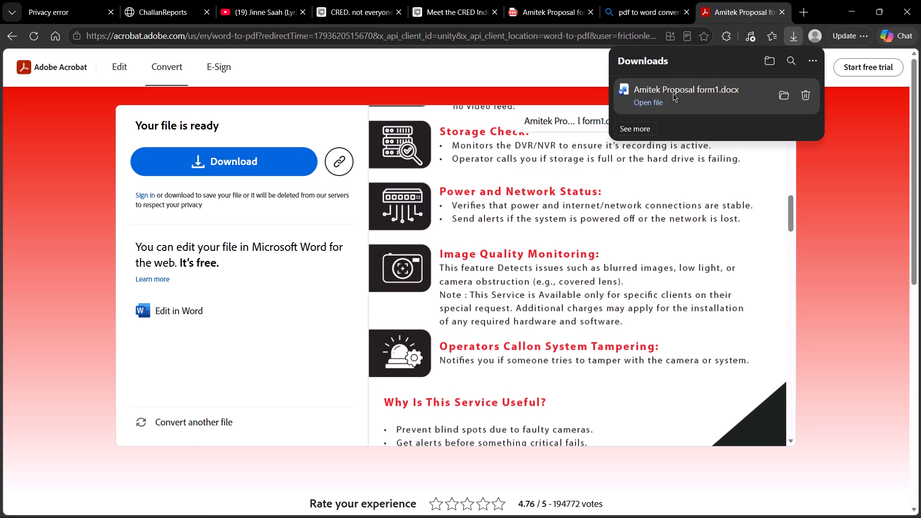
# Open the downloaded Amitek Proposal form1.docx in Word and enable editing.
pyautogui.click(673, 94)
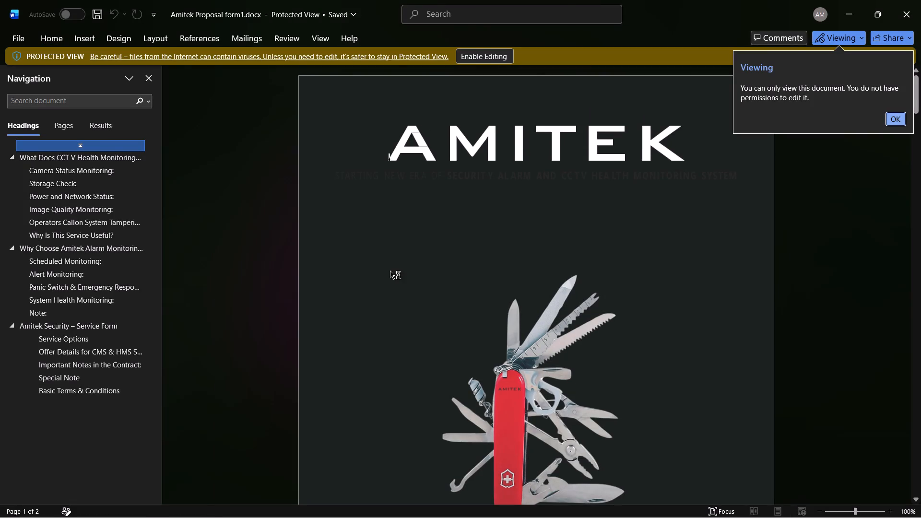
pyautogui.scroll(-1, 390, 271)
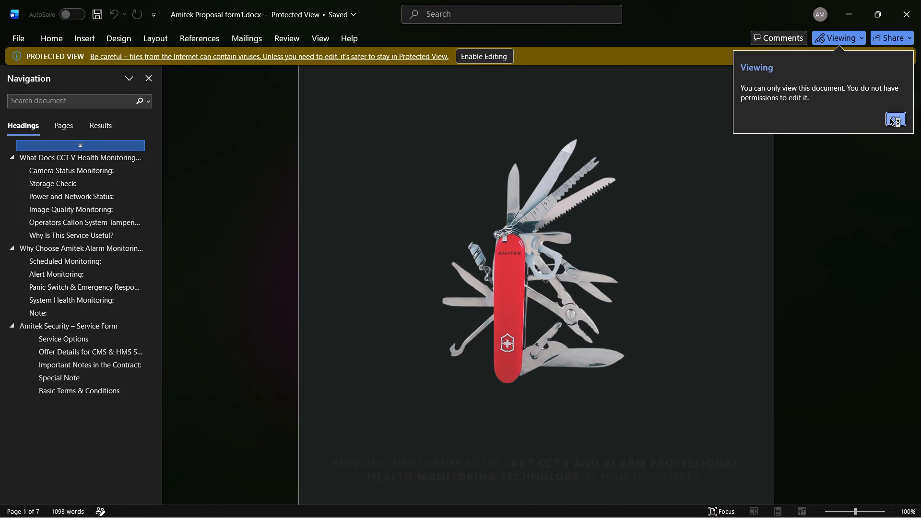
pyautogui.click(890, 118)
pyautogui.click(476, 56)
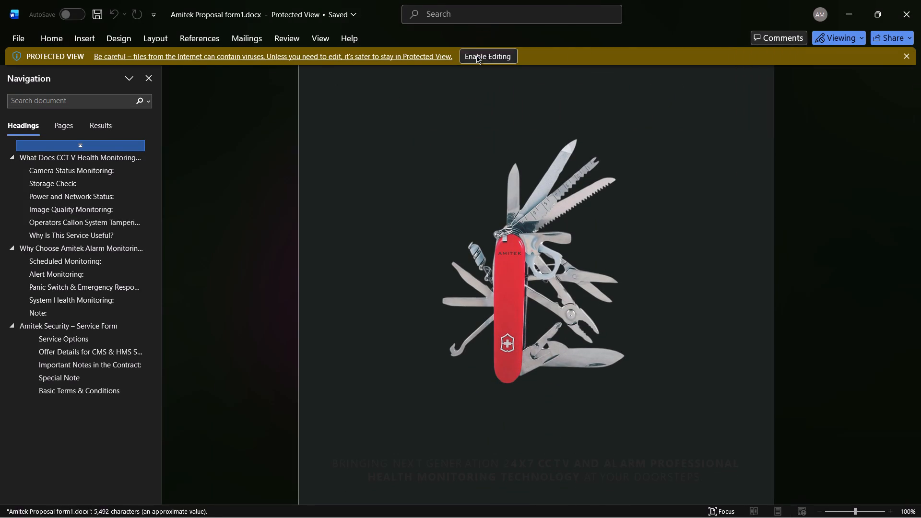
# Examine the converted proposal's pages, including the service form, package table and signature section, to check the conversion.
pyautogui.scroll(-2, 433, 215)
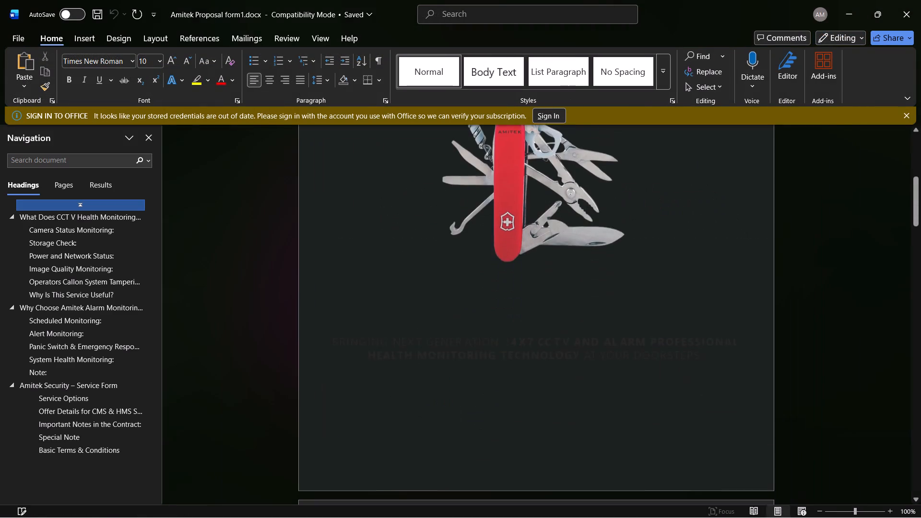
pyautogui.scroll(-5, 433, 215)
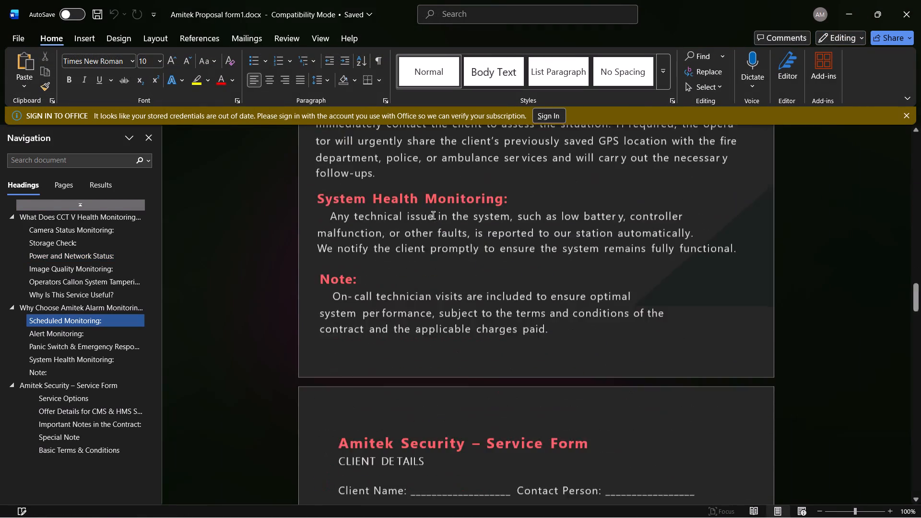
pyautogui.scroll(-5, 433, 215)
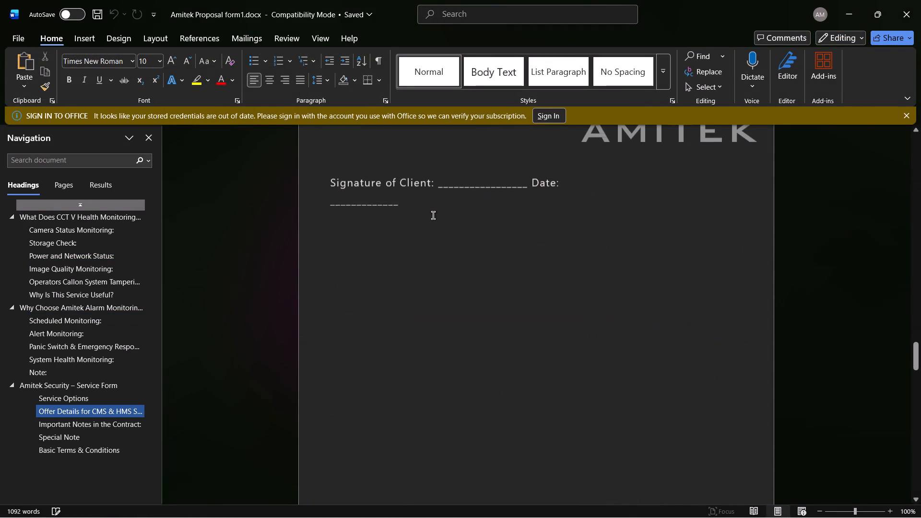
pyautogui.scroll(-1, 433, 215)
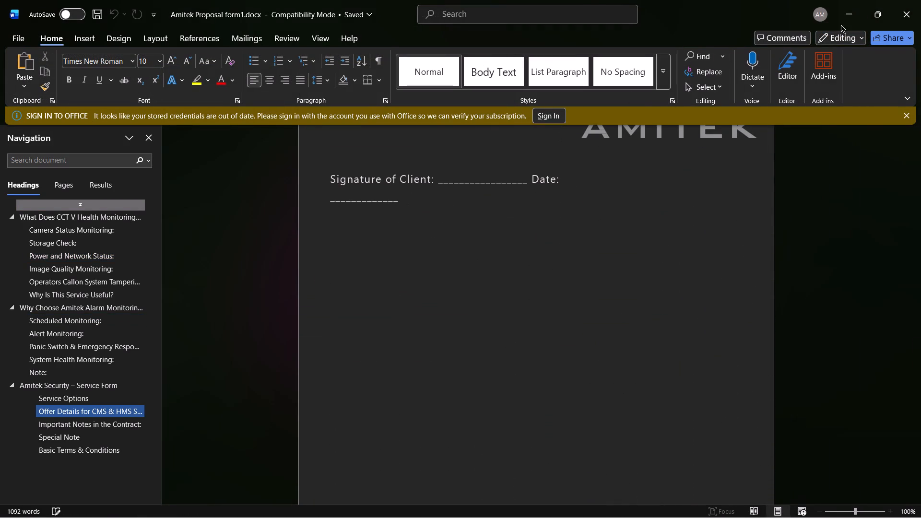
pyautogui.scroll(2, 612, 272)
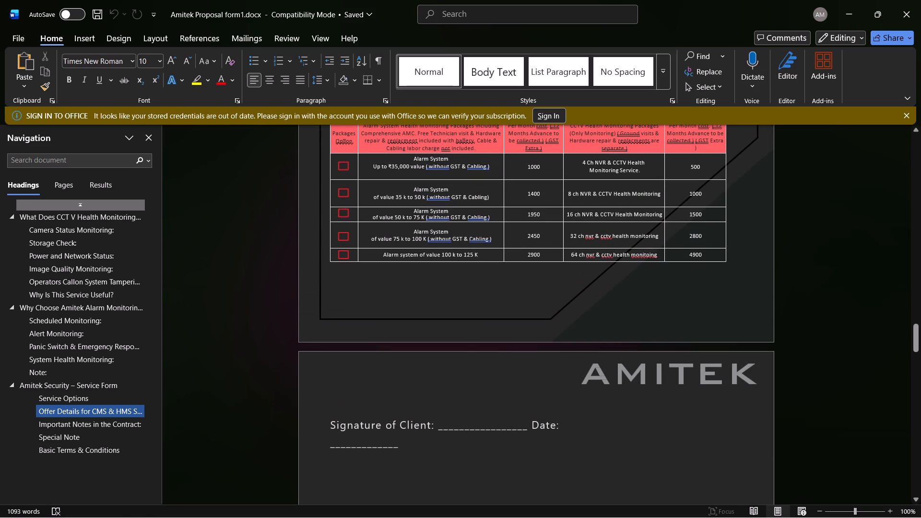
pyautogui.scroll(1, 612, 272)
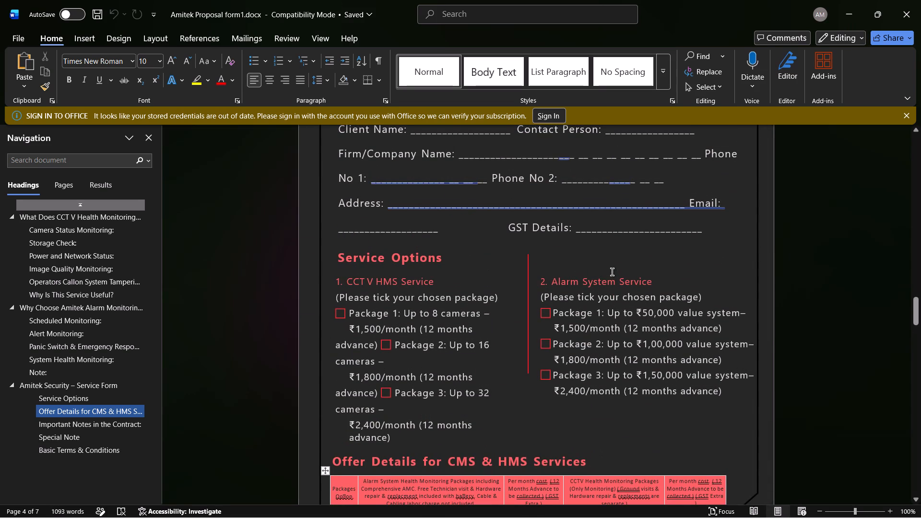
pyautogui.scroll(1, 612, 272)
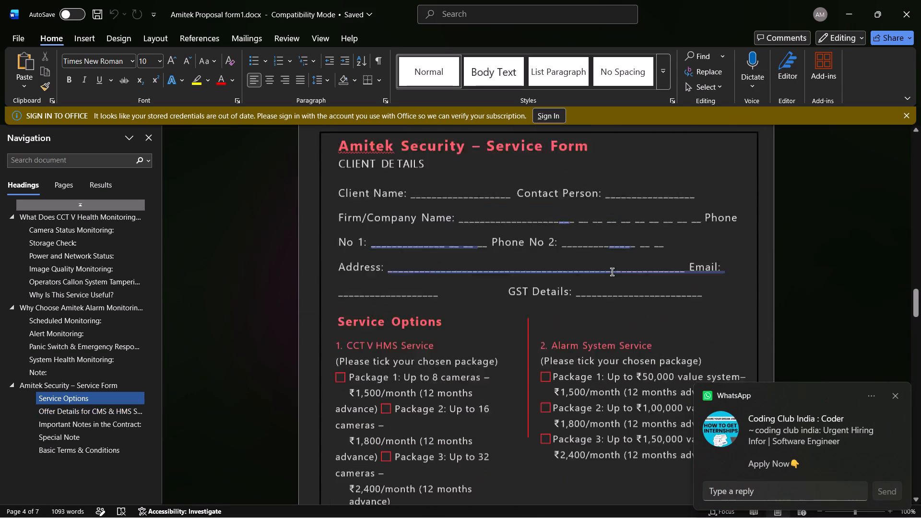
pyautogui.scroll(4, 612, 272)
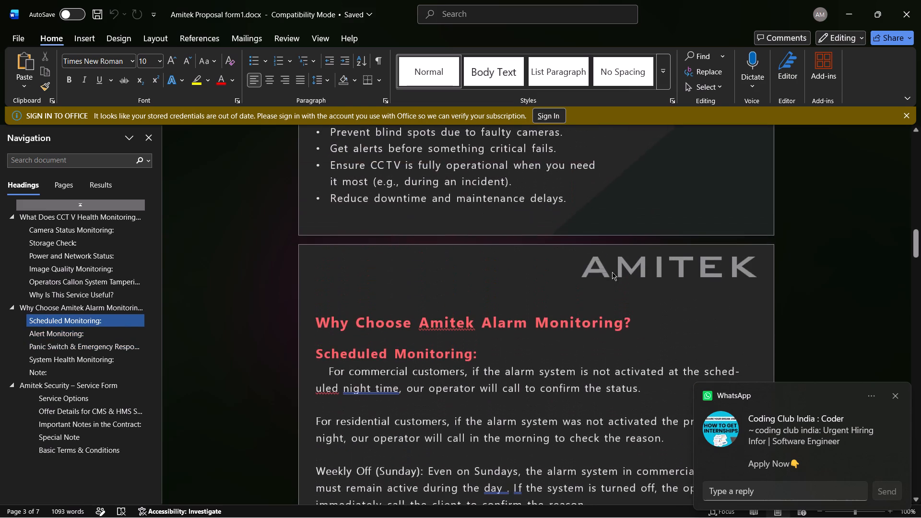
pyautogui.scroll(5, 612, 272)
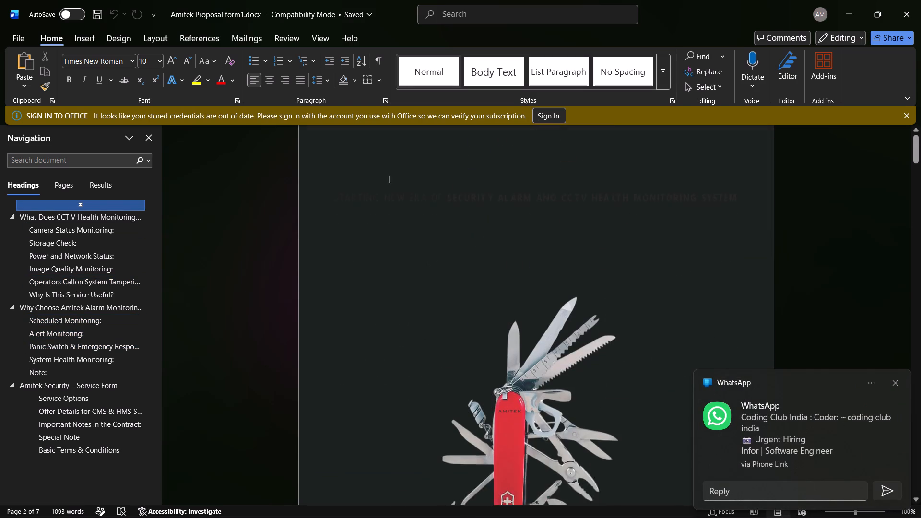
pyautogui.scroll(1, 612, 272)
# Close the converted proposal and the recovered Declaration letter jodhpur.docx without saving changes.
pyautogui.click(914, 12)
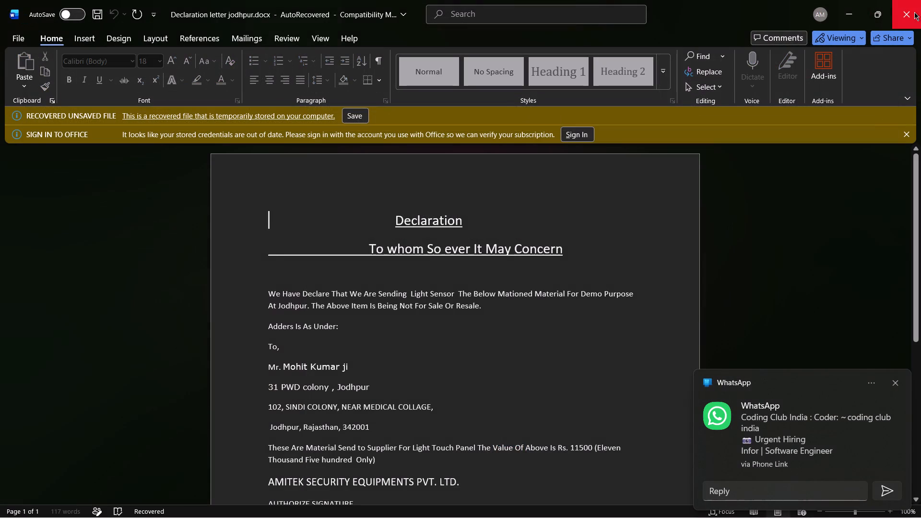
pyautogui.click(914, 12)
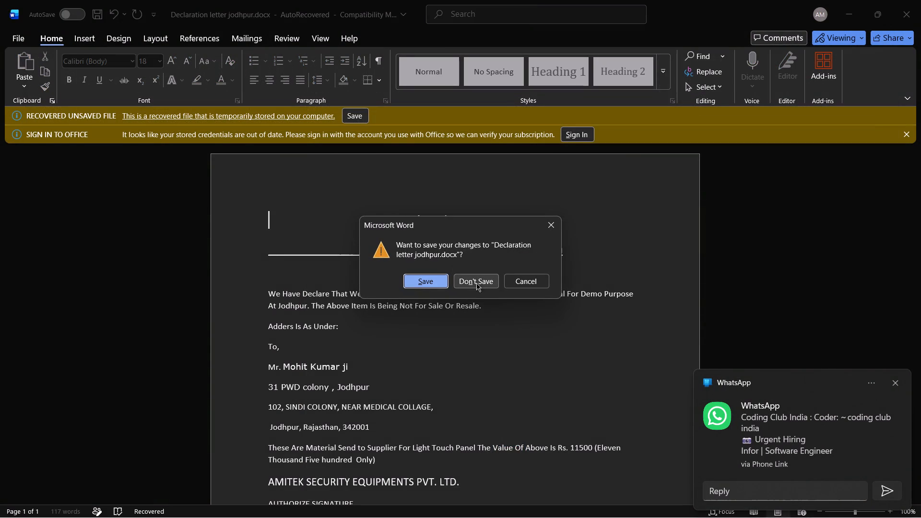
pyautogui.click(481, 286)
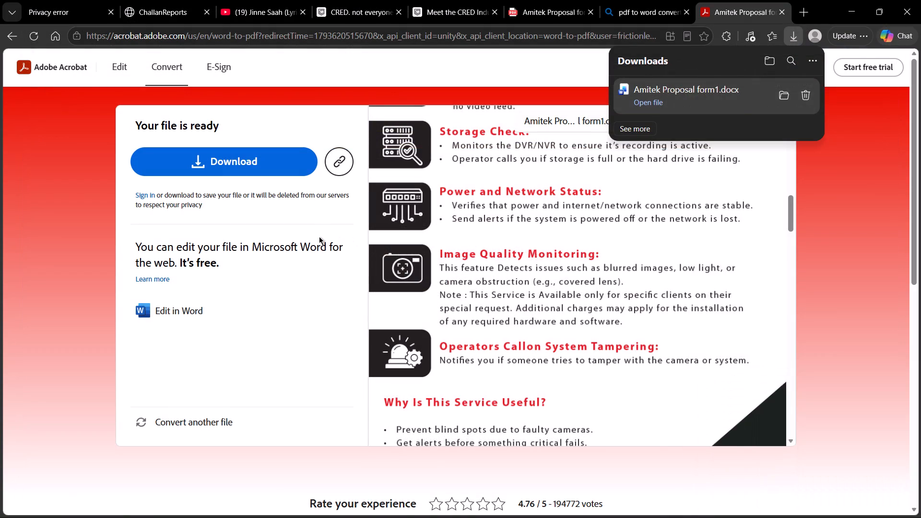
# Leave the finished conversion in the browser and return to Adobe's Word to PDF converter upload page.
pyautogui.scroll(7, 498, 243)
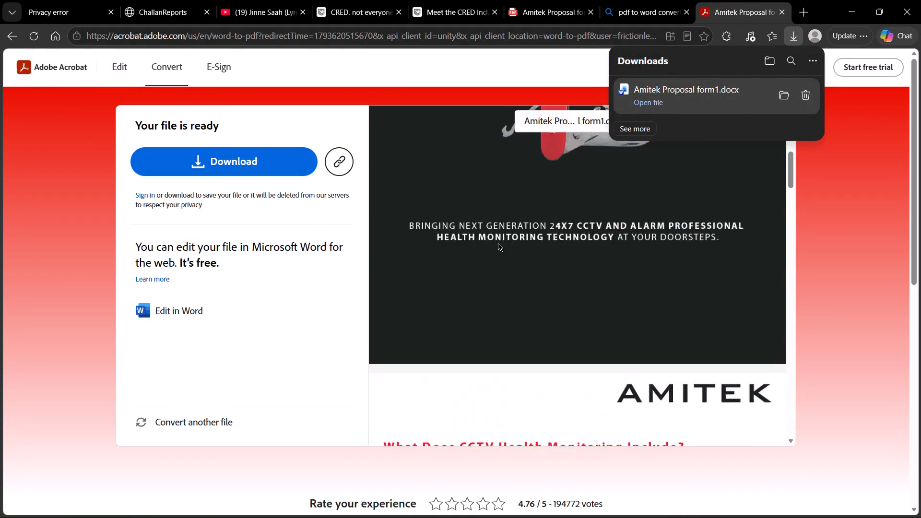
pyautogui.scroll(5, 498, 243)
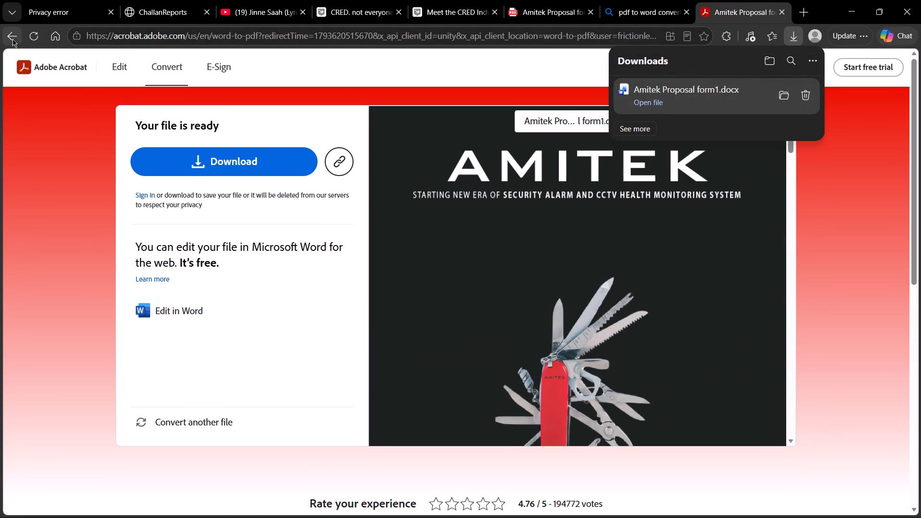
pyautogui.click(12, 39)
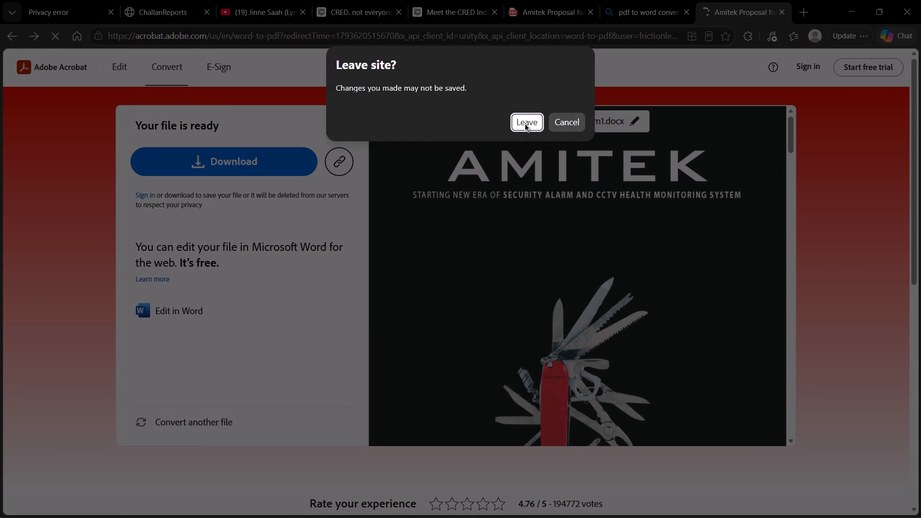
pyautogui.click(525, 124)
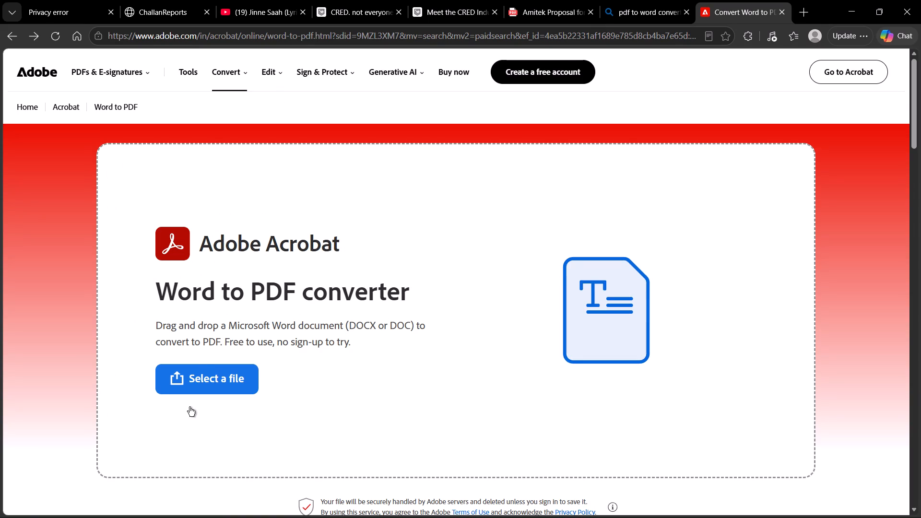
# Upload Amitek Proposal form2.pdf from Downloads to the converter, with all file types shown in the file picker.
pyautogui.click(224, 372)
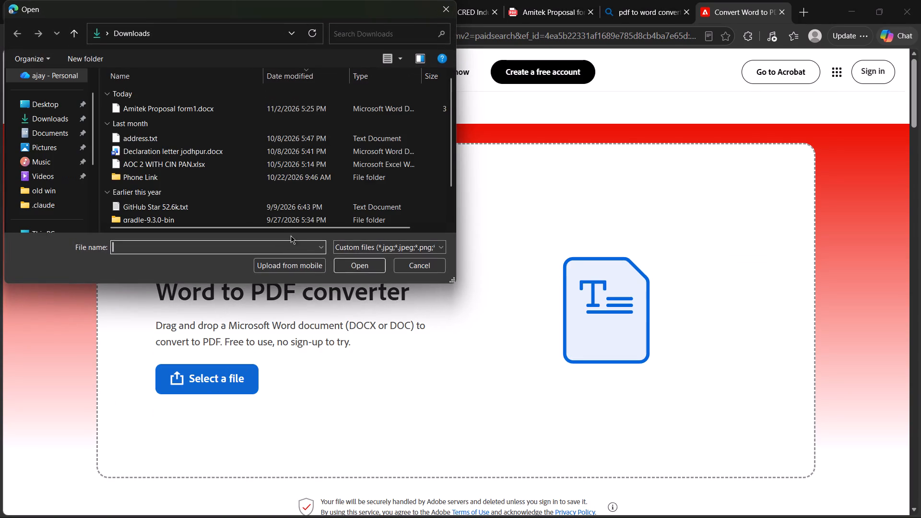
pyautogui.click(371, 248)
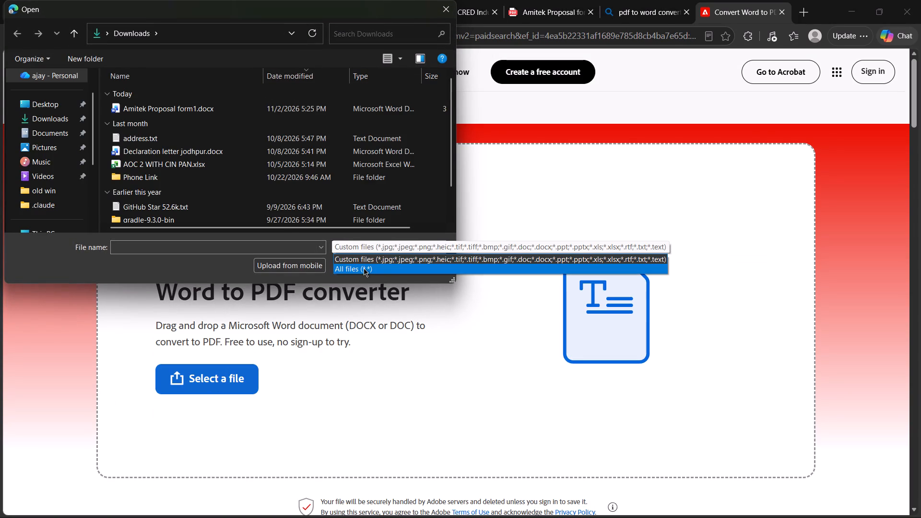
pyautogui.click(364, 268)
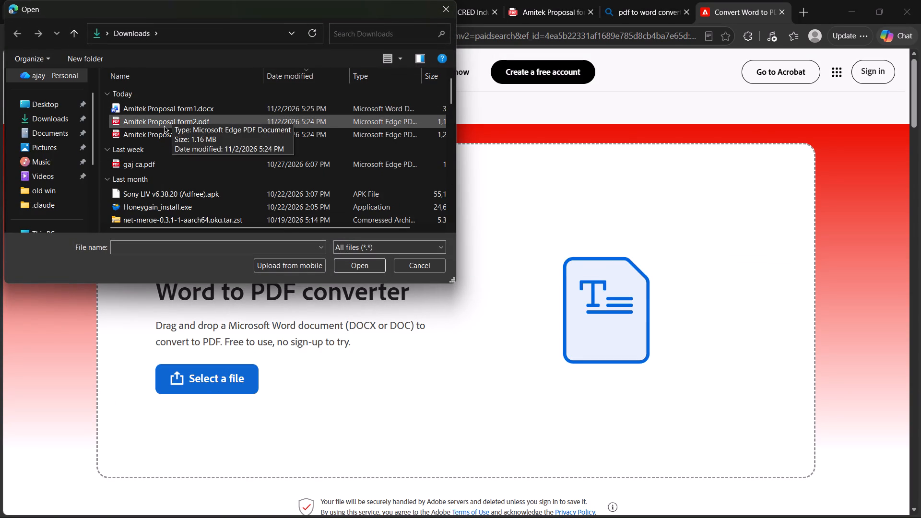
pyautogui.click(164, 126)
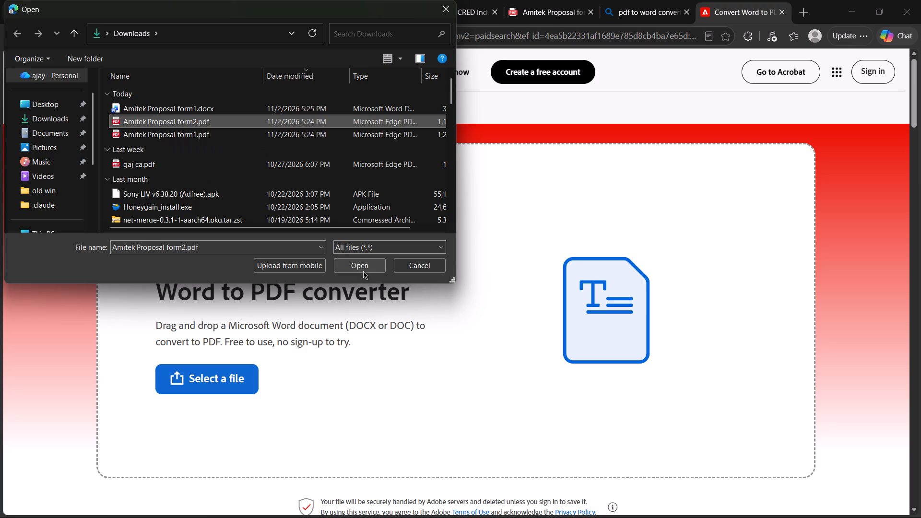
pyautogui.click(363, 271)
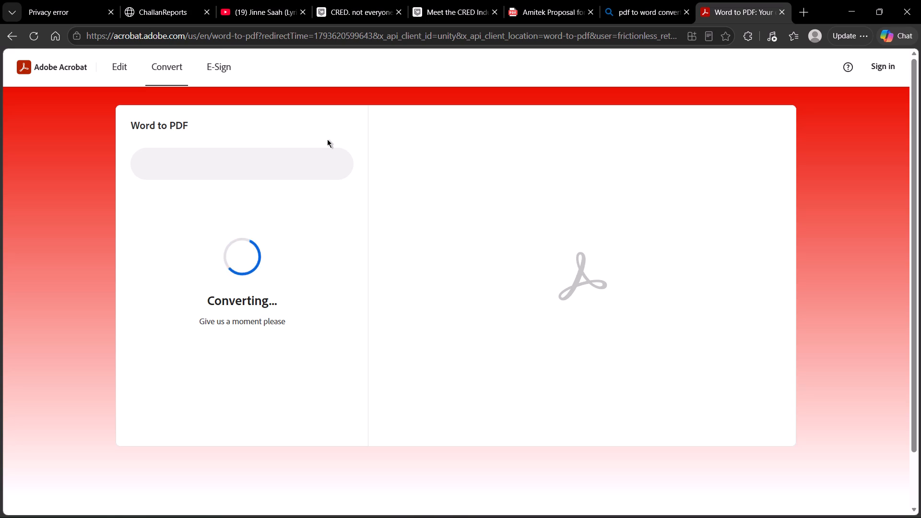
# Open FreeConvert's PDF to WORD Converter from the existing pdf to word converter search results.
pyautogui.click(628, 11)
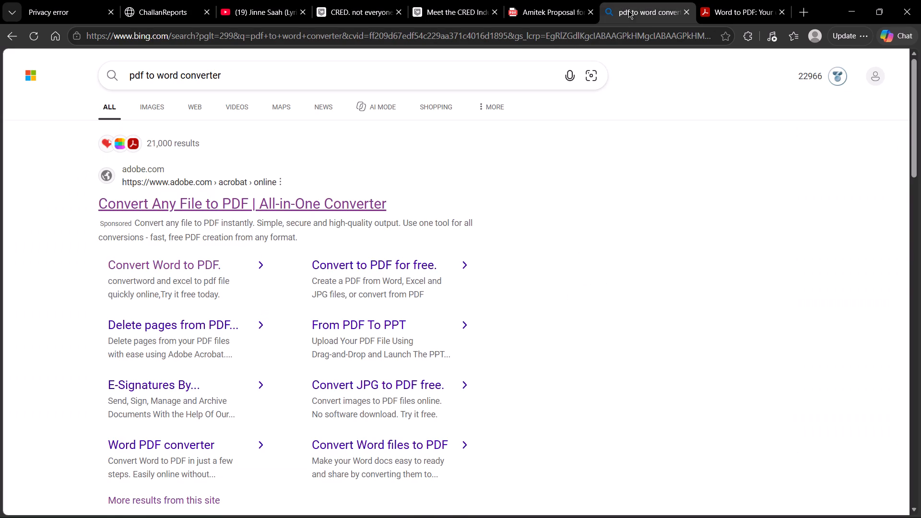
pyautogui.scroll(-5, 277, 228)
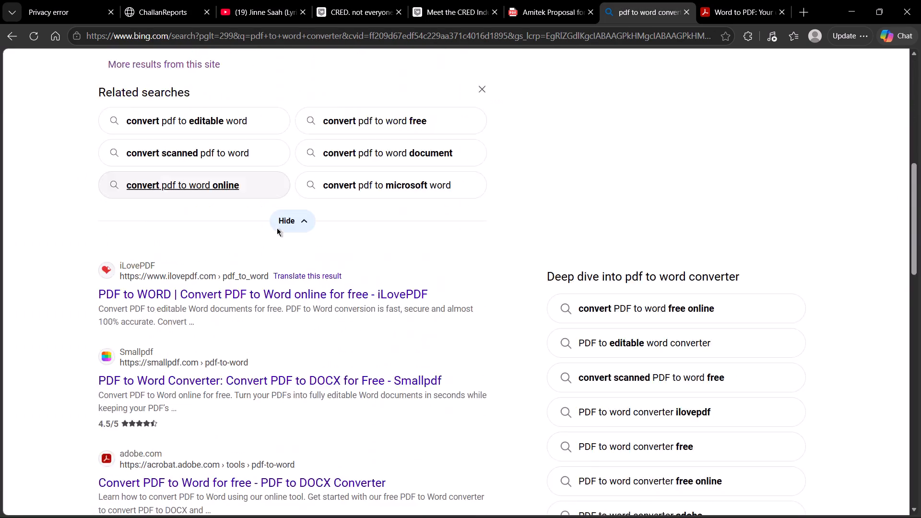
pyautogui.scroll(-2, 277, 228)
pyautogui.scroll(-5, 192, 314)
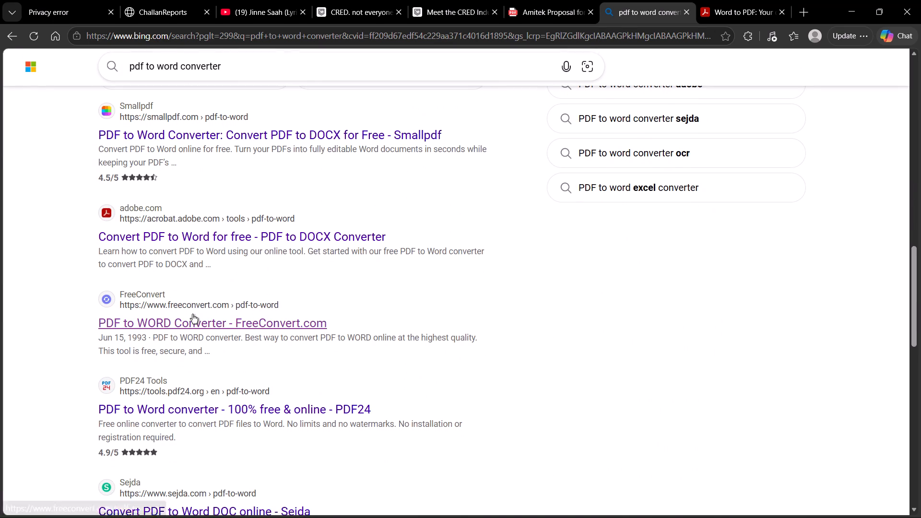
pyautogui.click(192, 314)
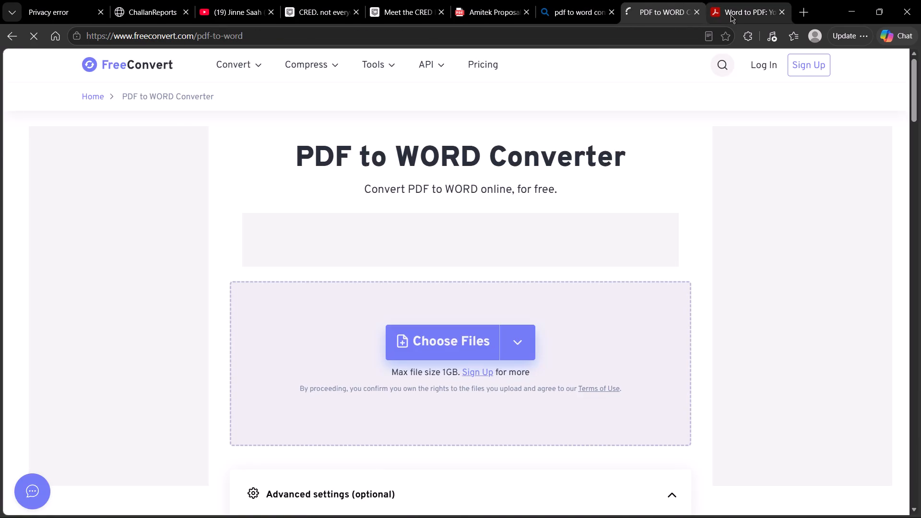
# Return to Adobe Acrobat, convert Amitek Proposal form2 to Microsoft Word DOCX and download the converted file.
pyautogui.click(731, 15)
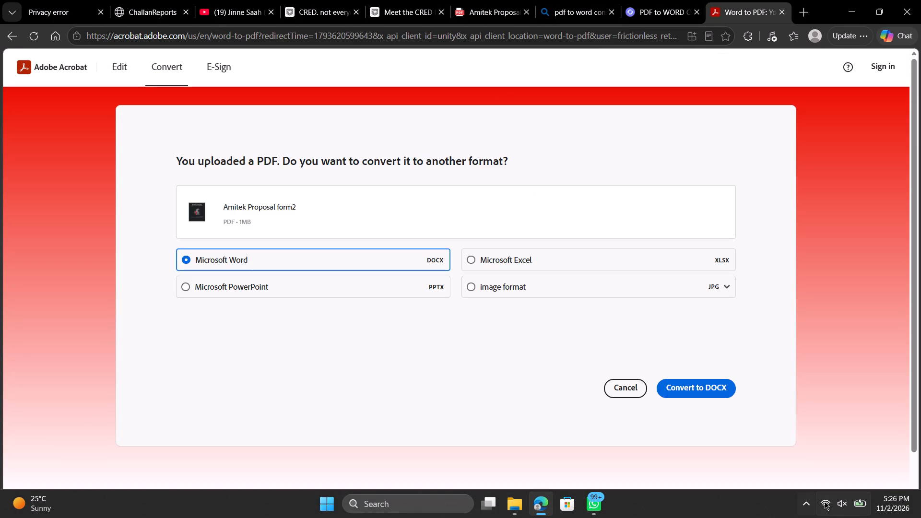
pyautogui.click(704, 387)
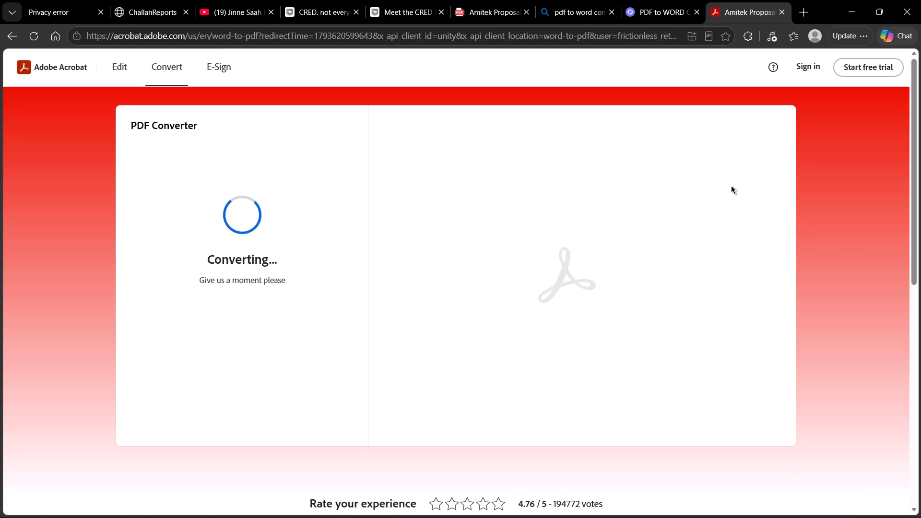
pyautogui.scroll(-3, 666, 240)
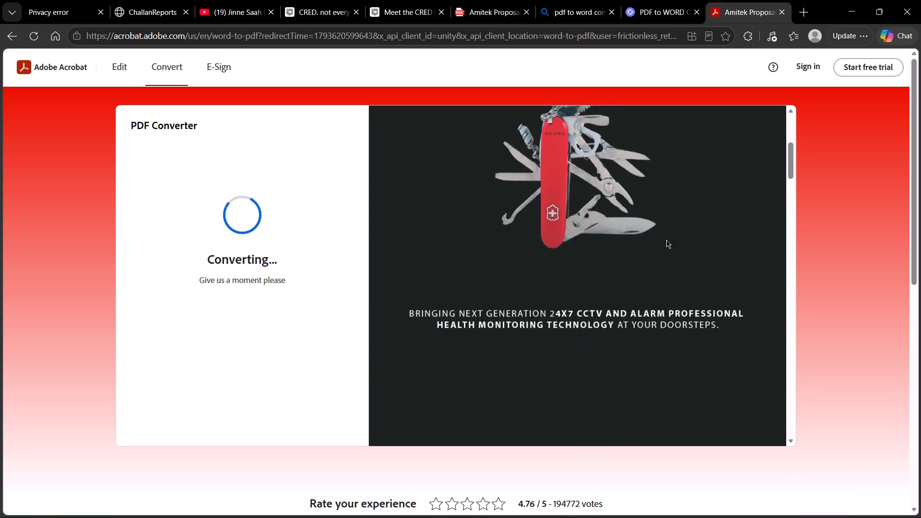
pyautogui.scroll(-8, 666, 240)
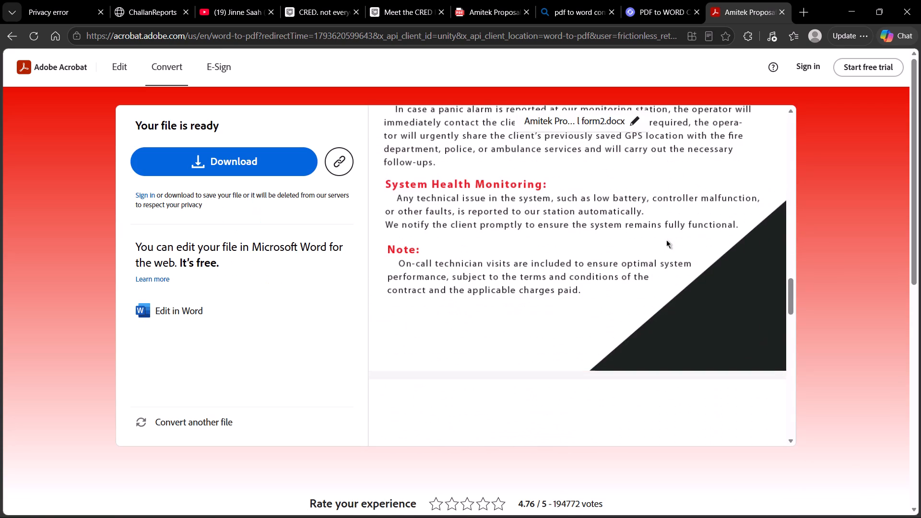
pyautogui.scroll(-2, 666, 240)
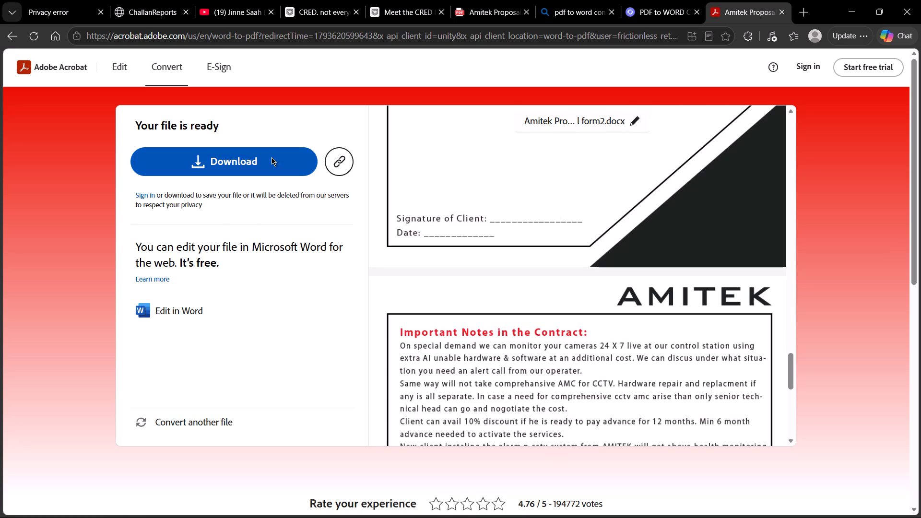
pyautogui.click(272, 157)
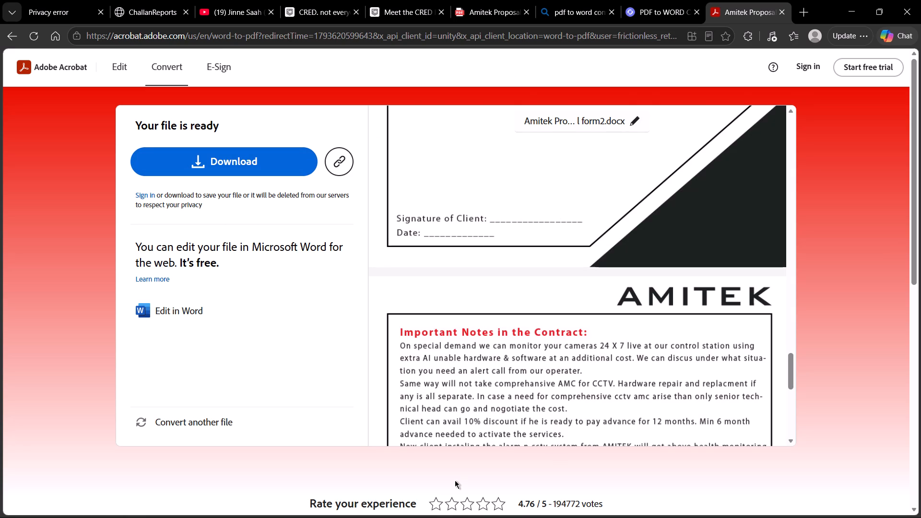
# Open Amitek Proposal form1.pdf and Amitek Proposal form2.pdf from the Downloads folder in the browser.
pyautogui.click(511, 499)
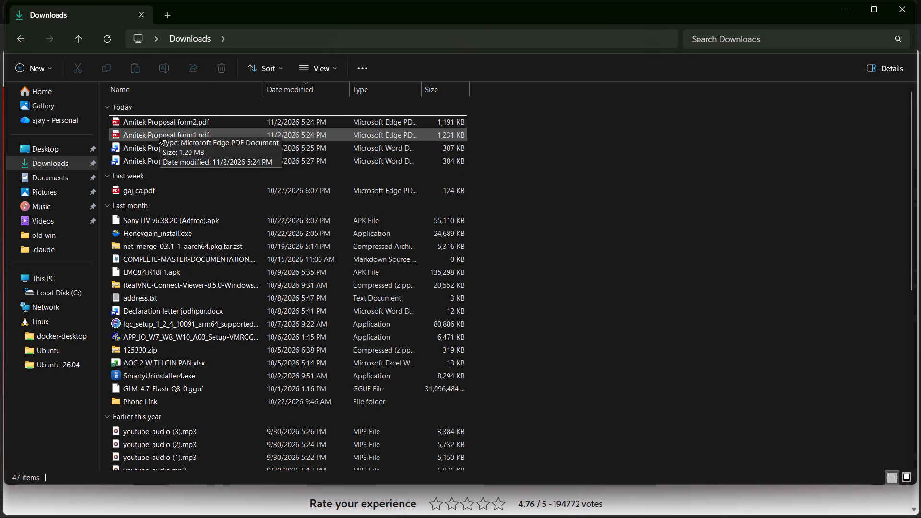
pyautogui.doubleClick(195, 128)
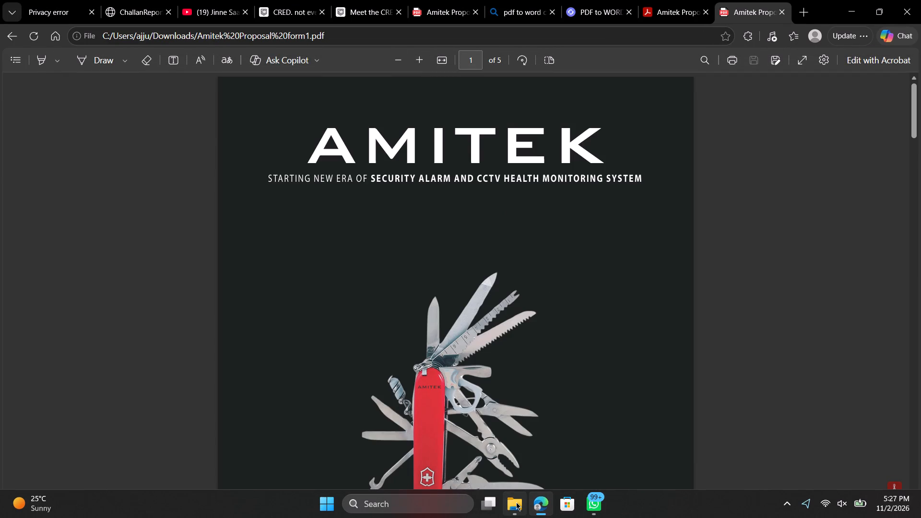
pyautogui.click(516, 502)
pyautogui.doubleClick(156, 123)
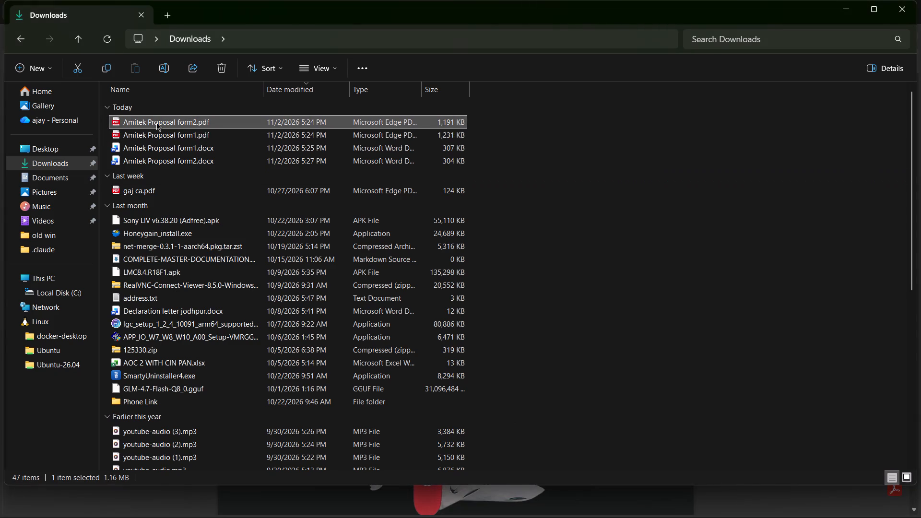
# Examine the original form2 PDF's service form, package table and contract notes, and switch to the form1 PDF for comparison.
pyautogui.scroll(-1, 364, 277)
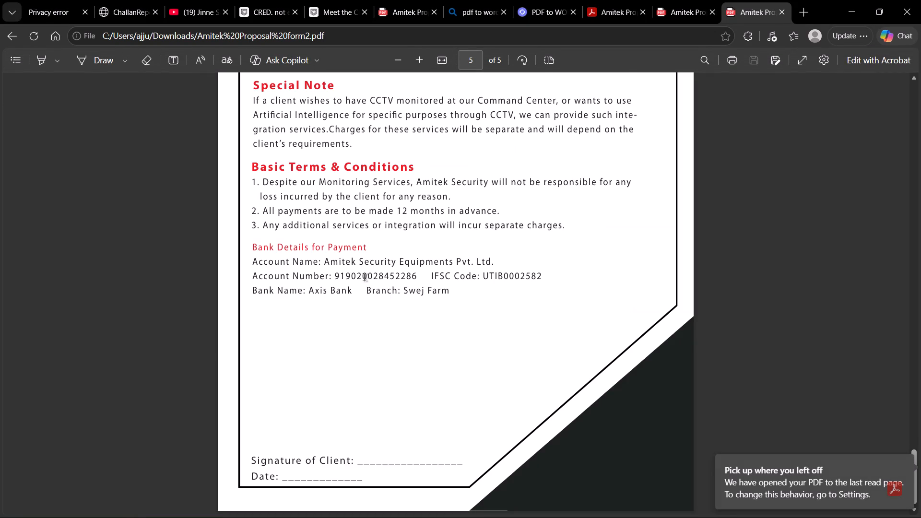
pyautogui.scroll(-1, 364, 277)
pyautogui.scroll(8, 364, 277)
pyautogui.hscroll(1, 364, 277)
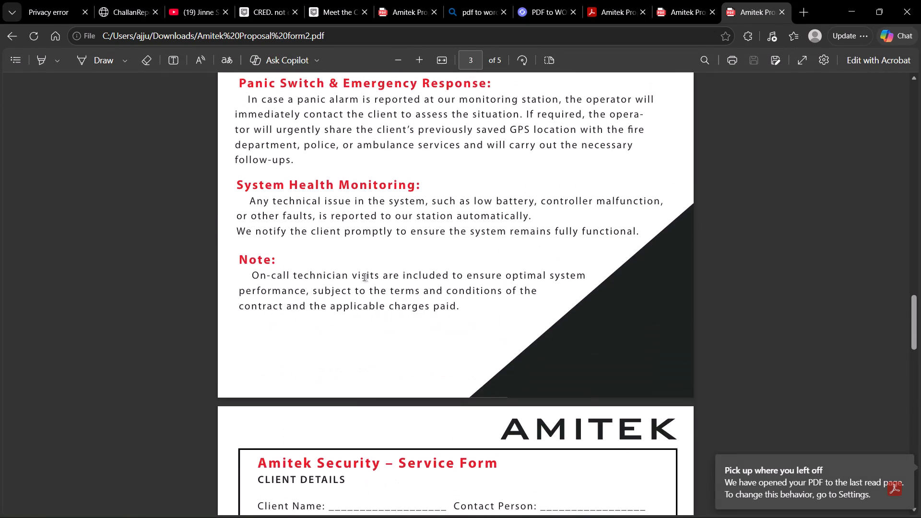
pyautogui.hscroll(2, 364, 277)
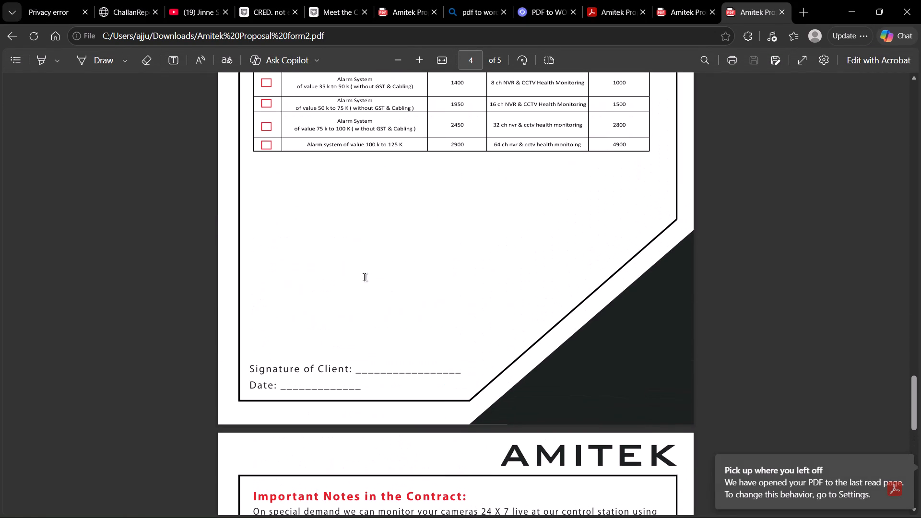
pyautogui.scroll(2, 364, 277)
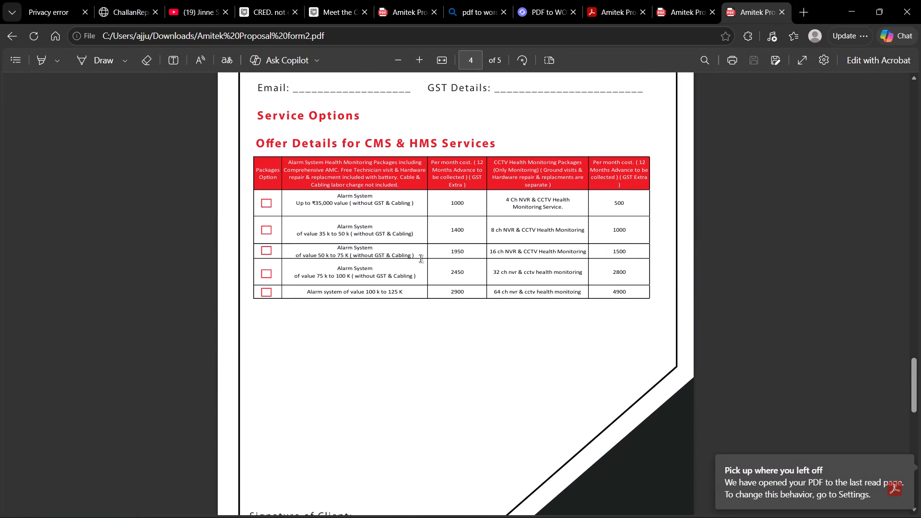
pyautogui.click(685, 1)
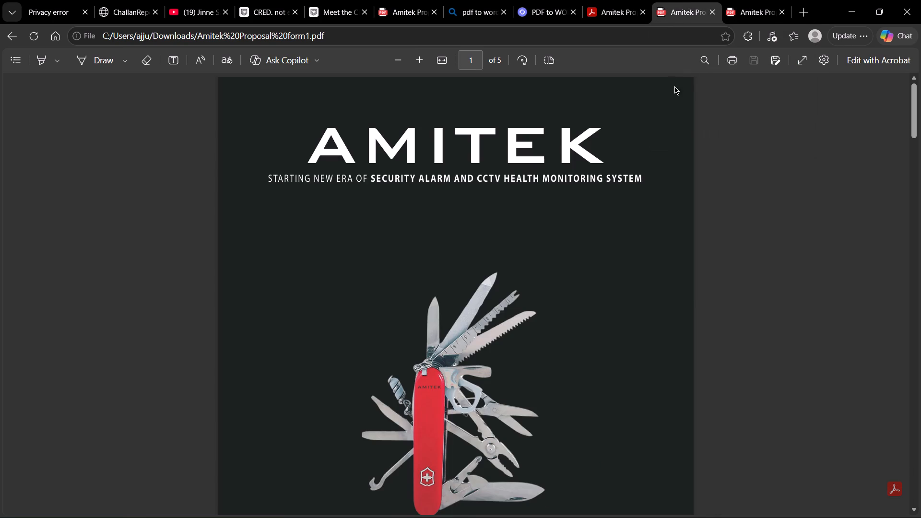
# Download the converted form2 document again from Adobe Acrobat, open it in Word and enable editing.
pyautogui.click(616, 11)
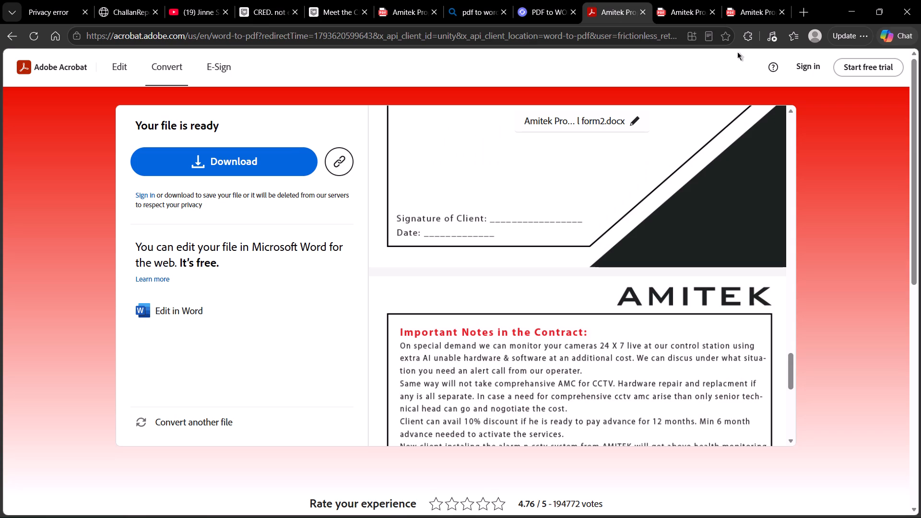
pyautogui.click(286, 168)
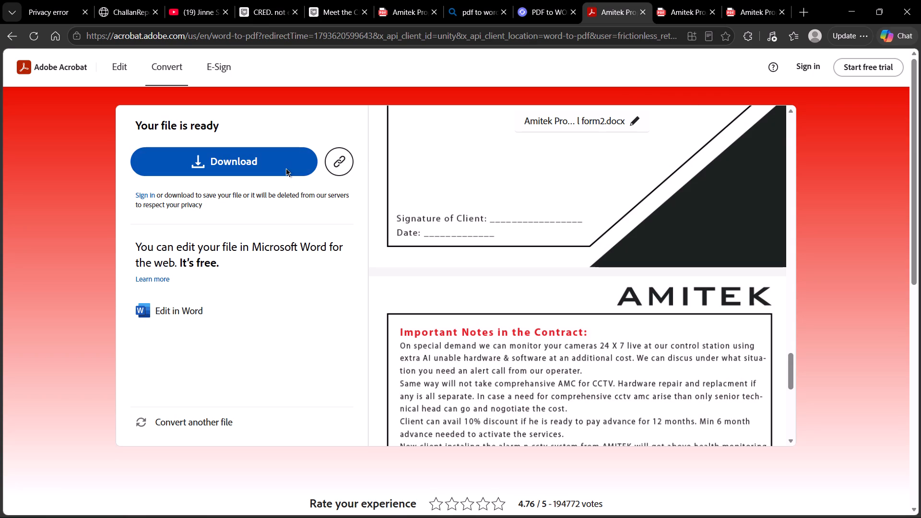
pyautogui.click(697, 92)
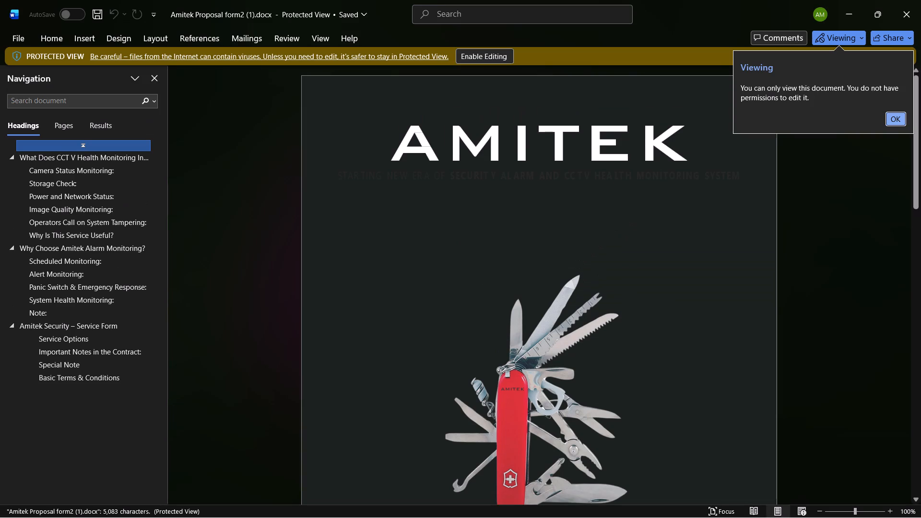
pyautogui.click(507, 57)
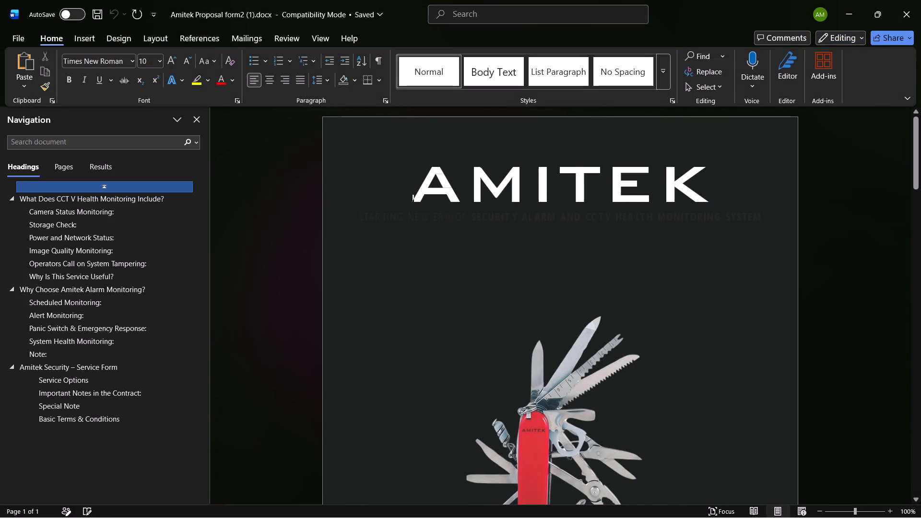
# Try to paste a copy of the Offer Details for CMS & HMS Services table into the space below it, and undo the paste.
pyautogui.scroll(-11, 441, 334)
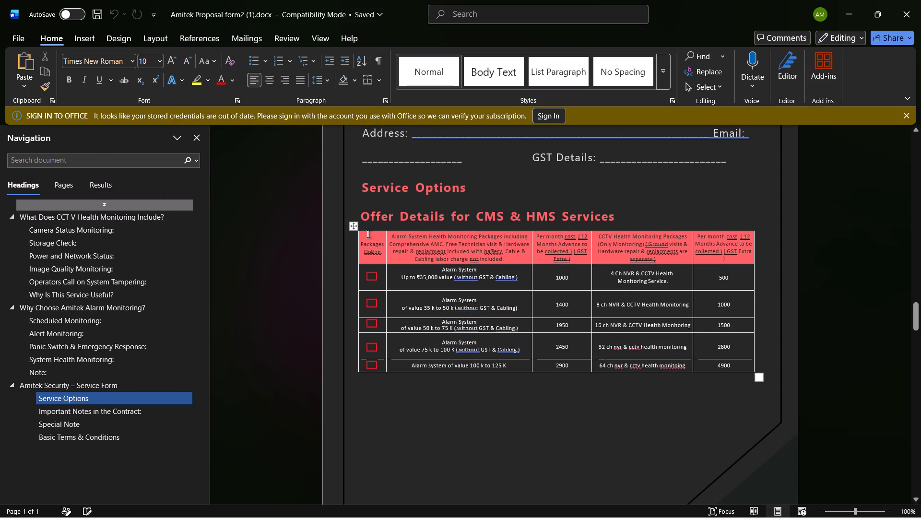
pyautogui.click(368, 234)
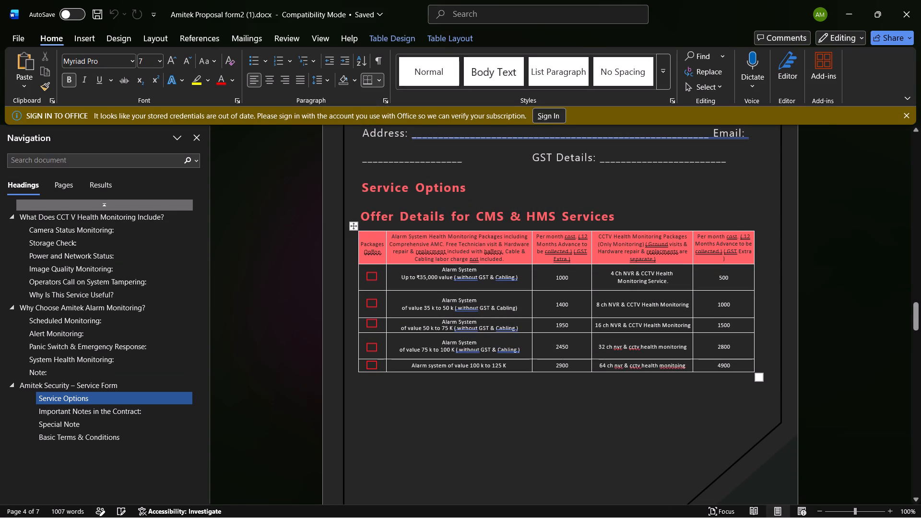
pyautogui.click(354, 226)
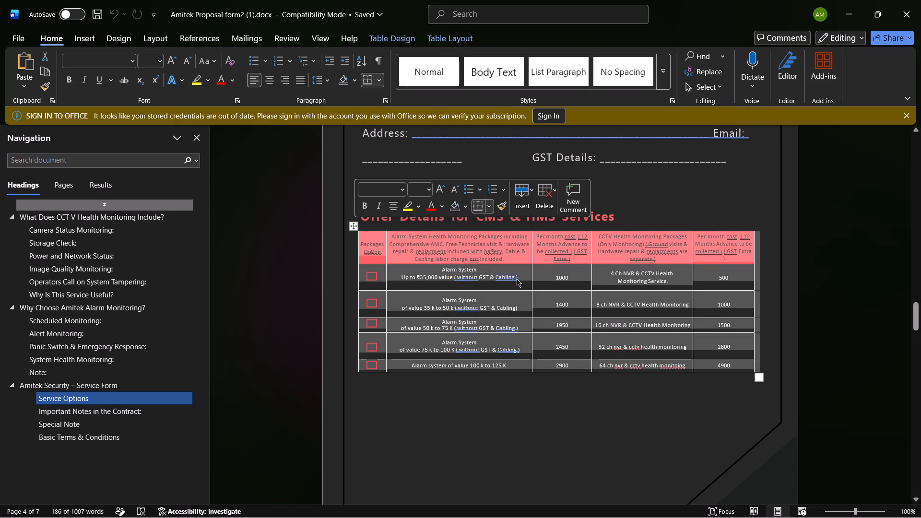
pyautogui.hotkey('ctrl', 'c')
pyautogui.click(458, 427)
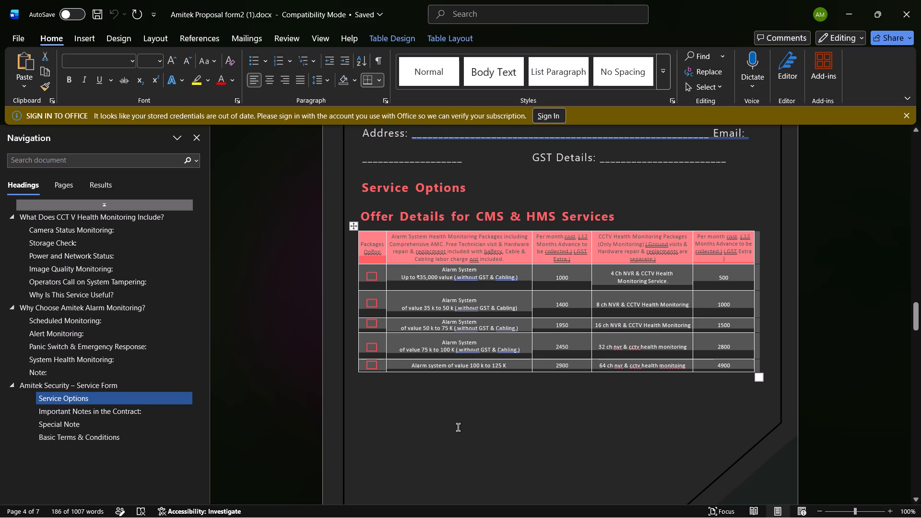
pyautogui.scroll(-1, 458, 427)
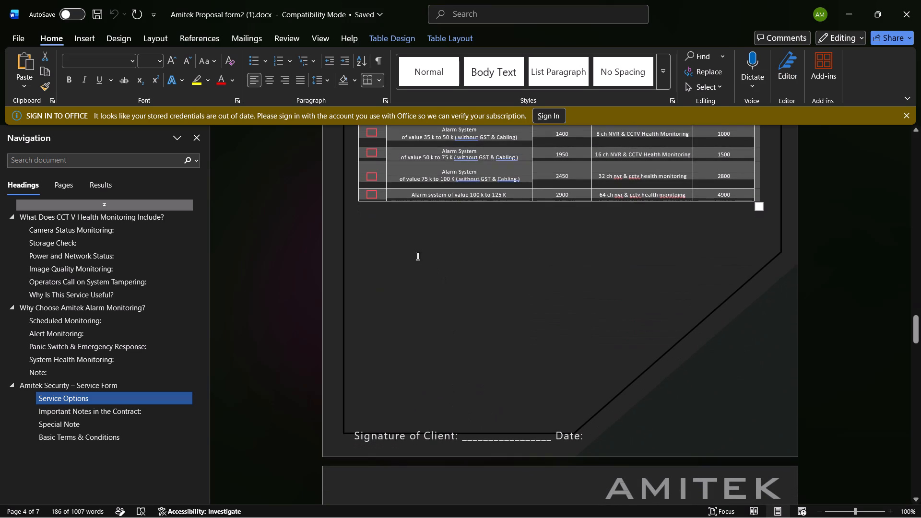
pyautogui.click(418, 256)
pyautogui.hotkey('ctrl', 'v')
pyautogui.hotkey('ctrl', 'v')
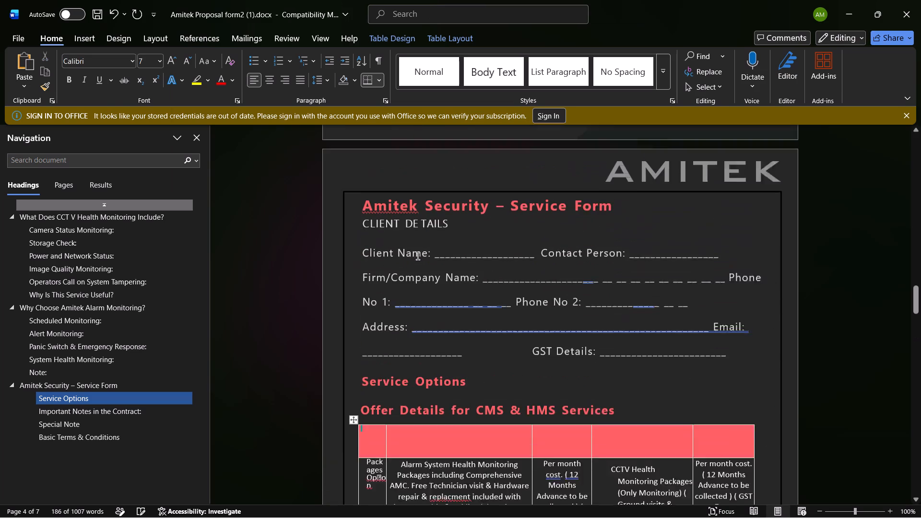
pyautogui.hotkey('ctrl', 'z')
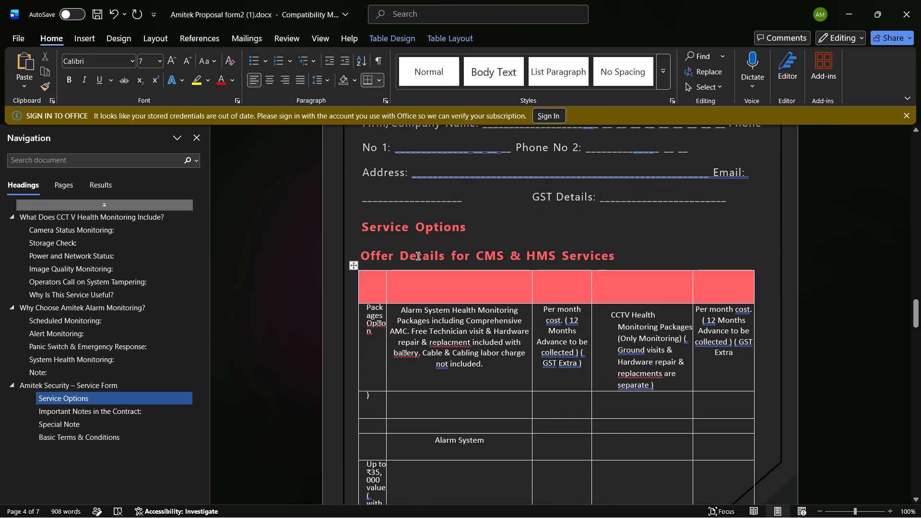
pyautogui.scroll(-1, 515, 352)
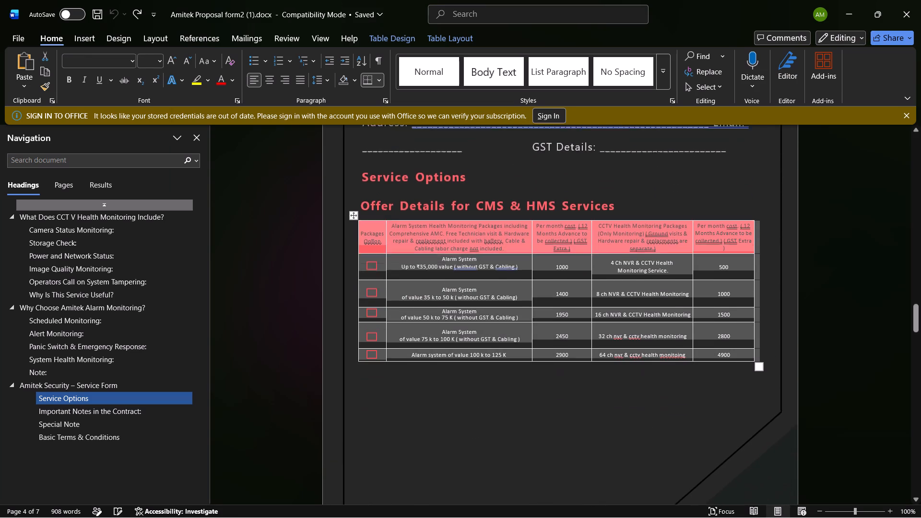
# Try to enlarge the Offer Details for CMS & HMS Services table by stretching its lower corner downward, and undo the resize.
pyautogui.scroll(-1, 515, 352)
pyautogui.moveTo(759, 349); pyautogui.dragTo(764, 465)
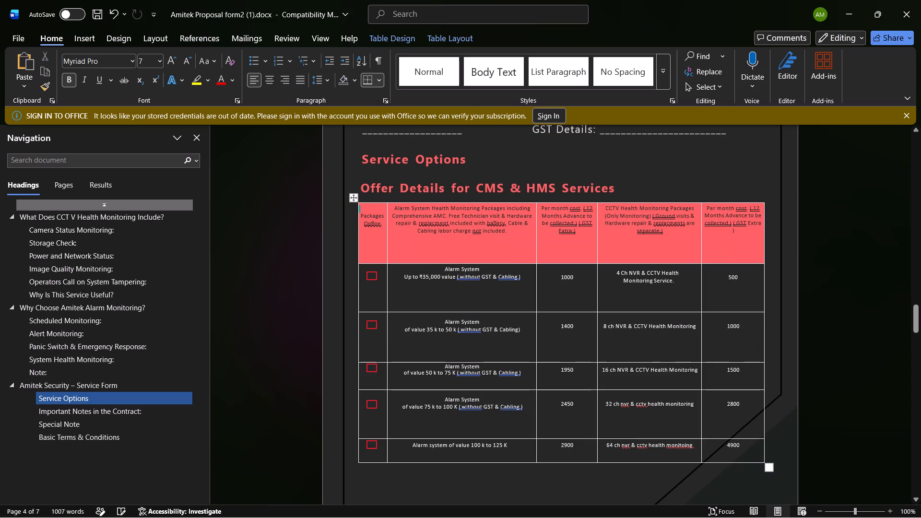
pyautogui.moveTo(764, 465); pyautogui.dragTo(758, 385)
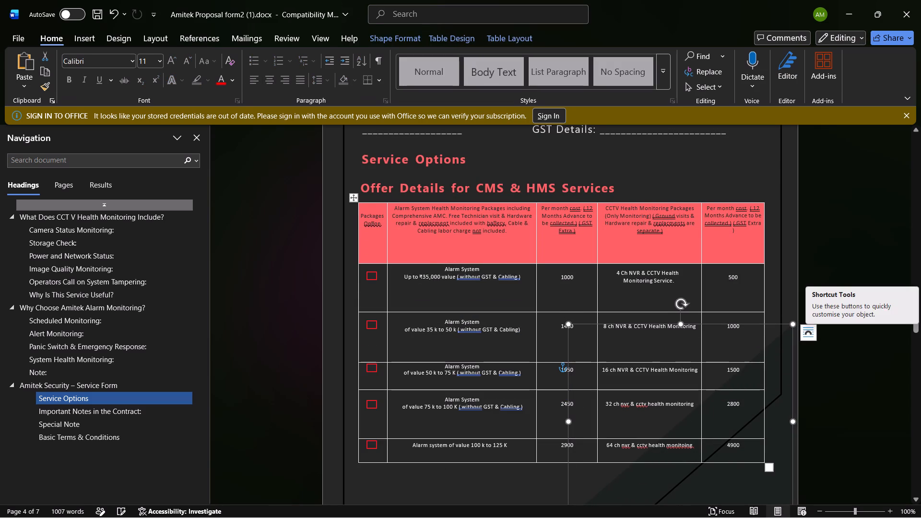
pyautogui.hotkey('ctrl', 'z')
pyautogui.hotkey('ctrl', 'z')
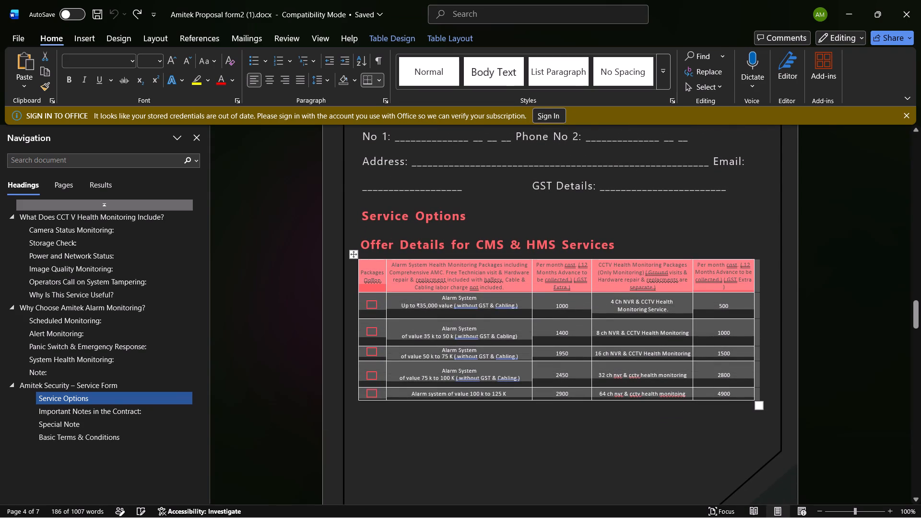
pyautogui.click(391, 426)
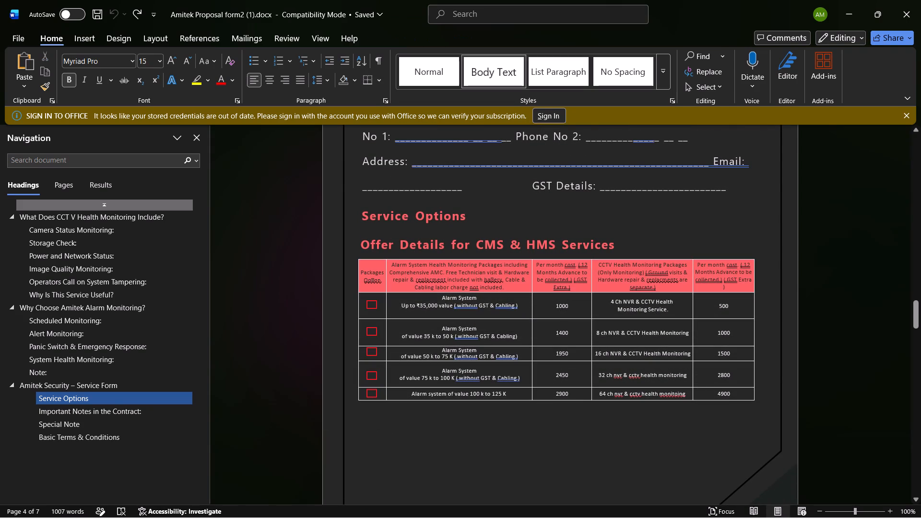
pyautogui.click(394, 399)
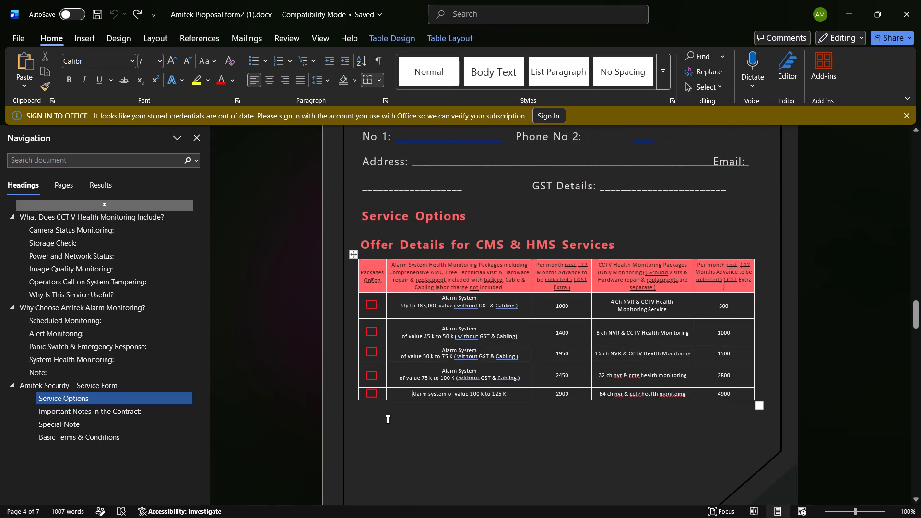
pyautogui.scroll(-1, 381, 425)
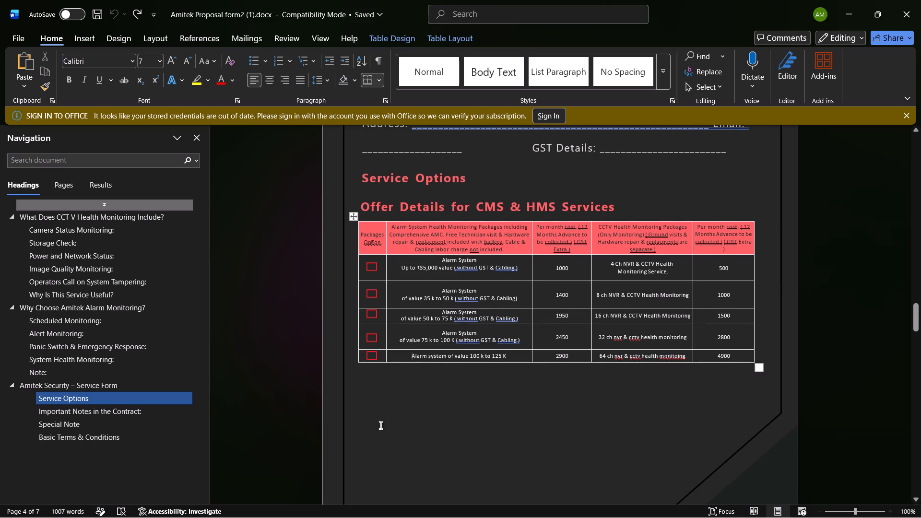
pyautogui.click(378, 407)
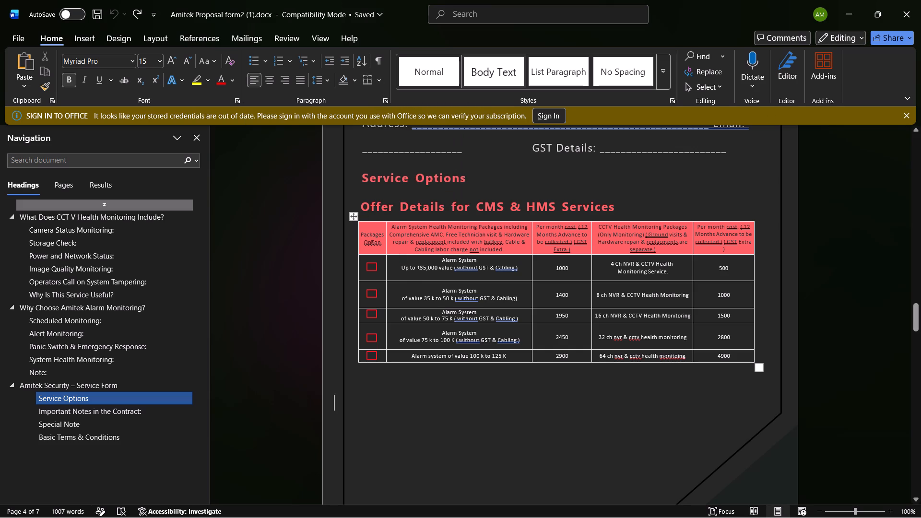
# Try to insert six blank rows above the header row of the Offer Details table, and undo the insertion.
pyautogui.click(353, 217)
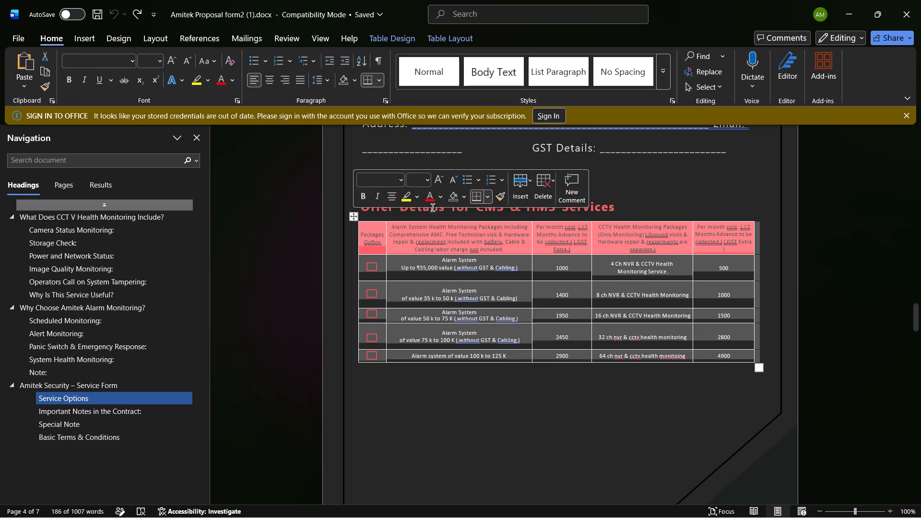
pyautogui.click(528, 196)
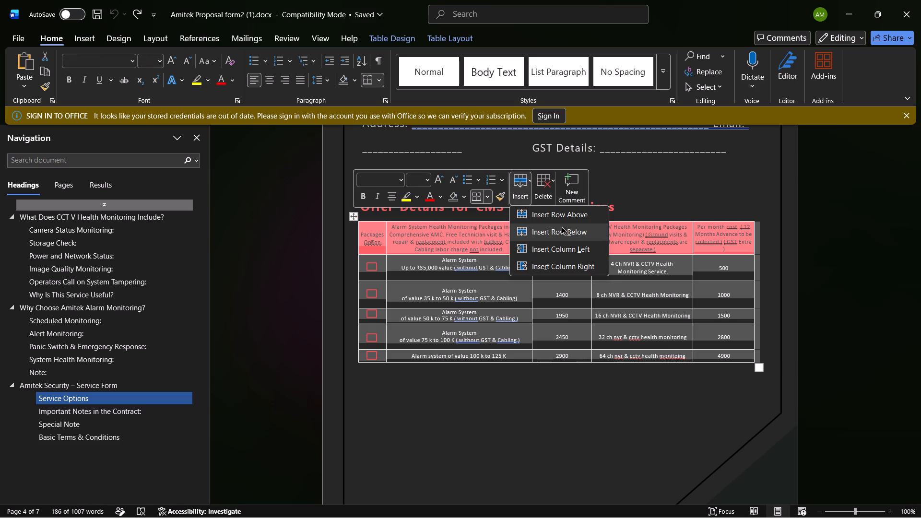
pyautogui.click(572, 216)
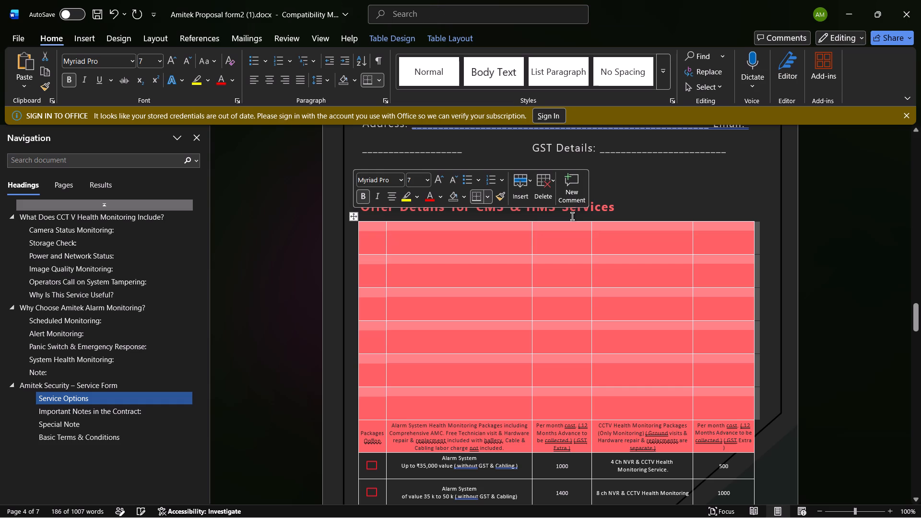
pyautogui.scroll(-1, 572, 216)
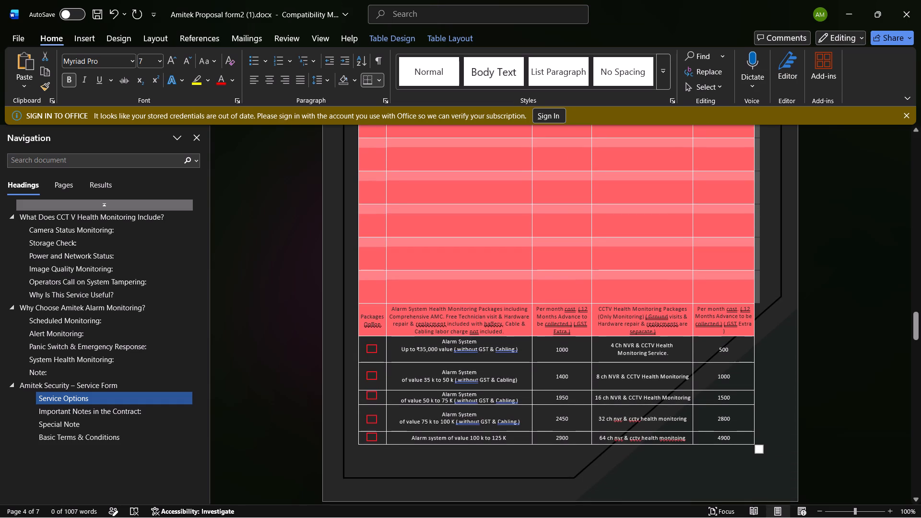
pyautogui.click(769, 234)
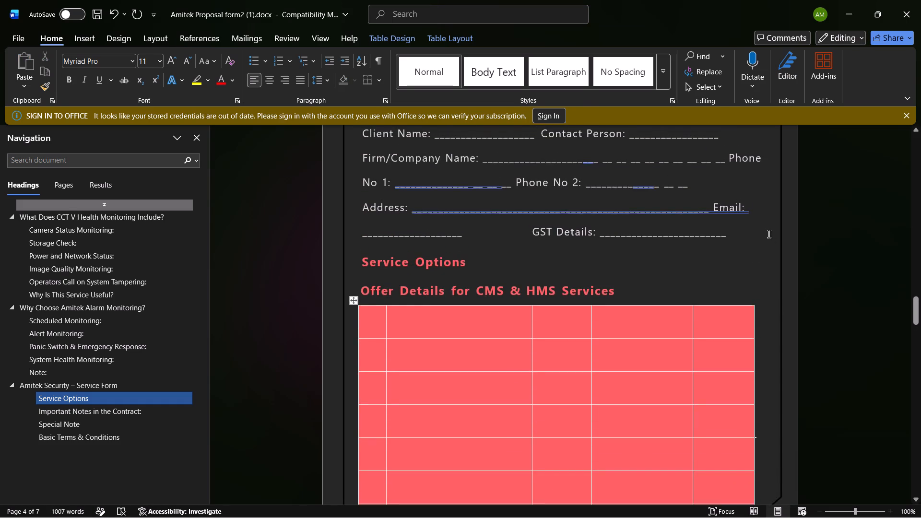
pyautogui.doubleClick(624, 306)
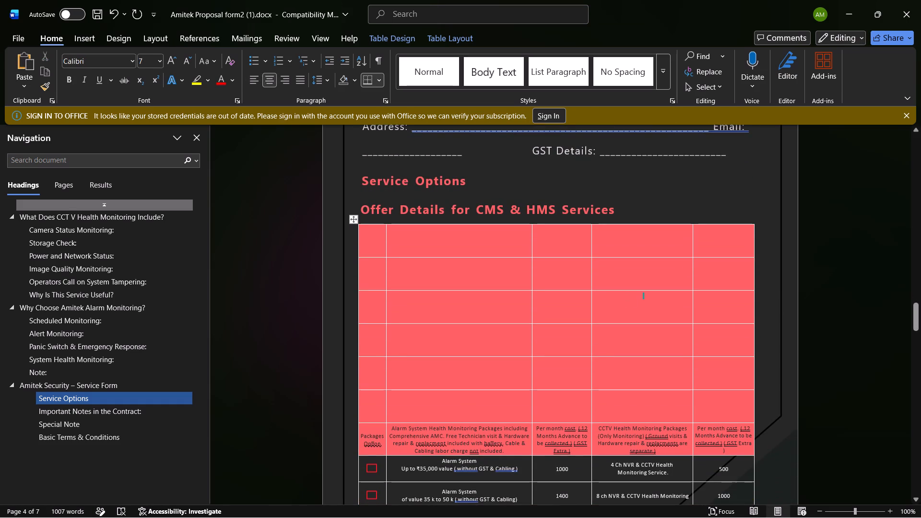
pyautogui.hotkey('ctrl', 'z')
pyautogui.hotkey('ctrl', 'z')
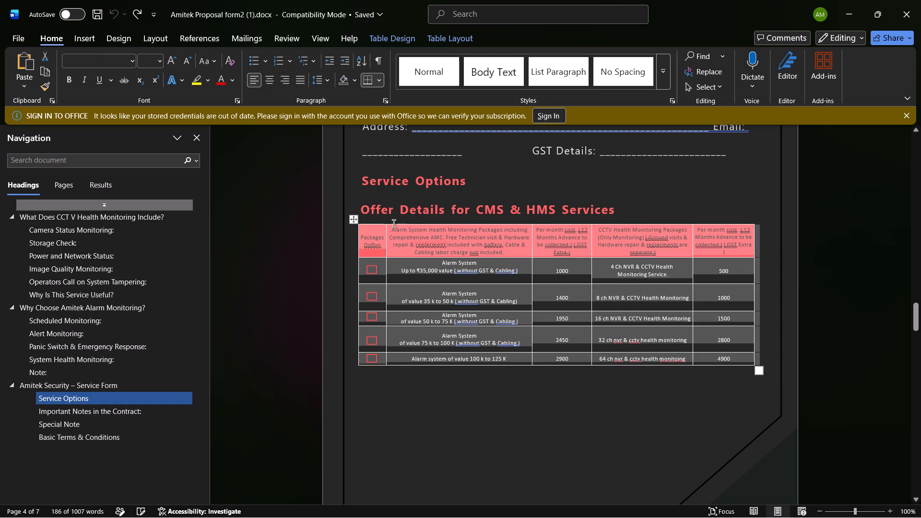
# Insert five blank rows between the header and the Up to ₹35,000 package row of the Offer Details table.
pyautogui.click(383, 262)
pyautogui.moveTo(383, 262); pyautogui.dragTo(450, 304)
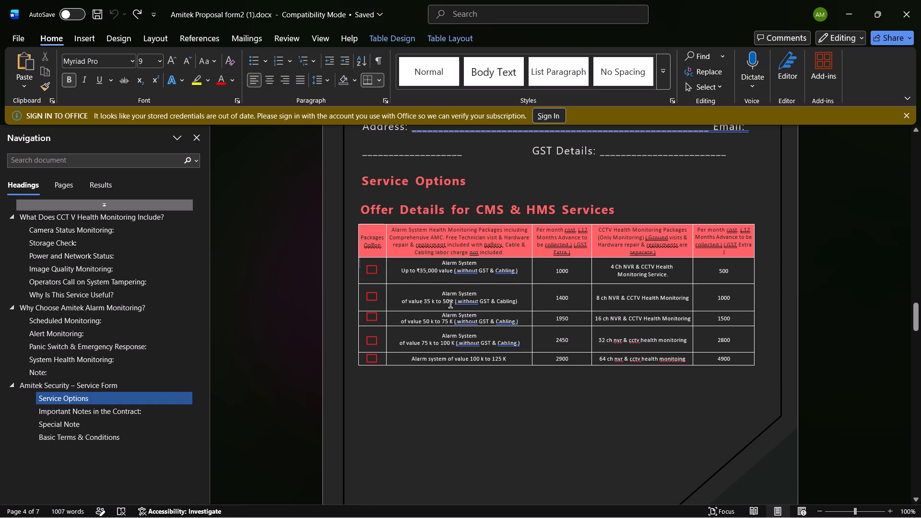
pyautogui.moveTo(450, 304); pyautogui.dragTo(708, 357)
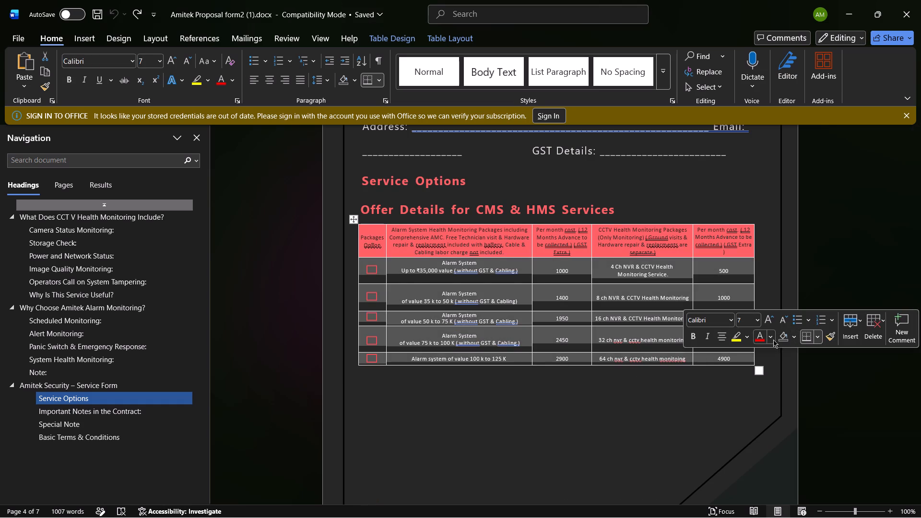
pyautogui.click(858, 319)
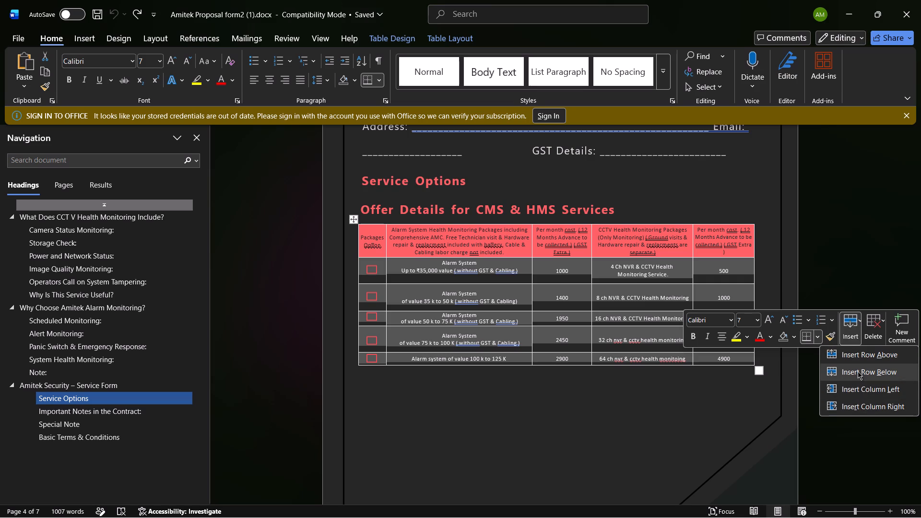
pyautogui.click(856, 353)
pyautogui.click(607, 384)
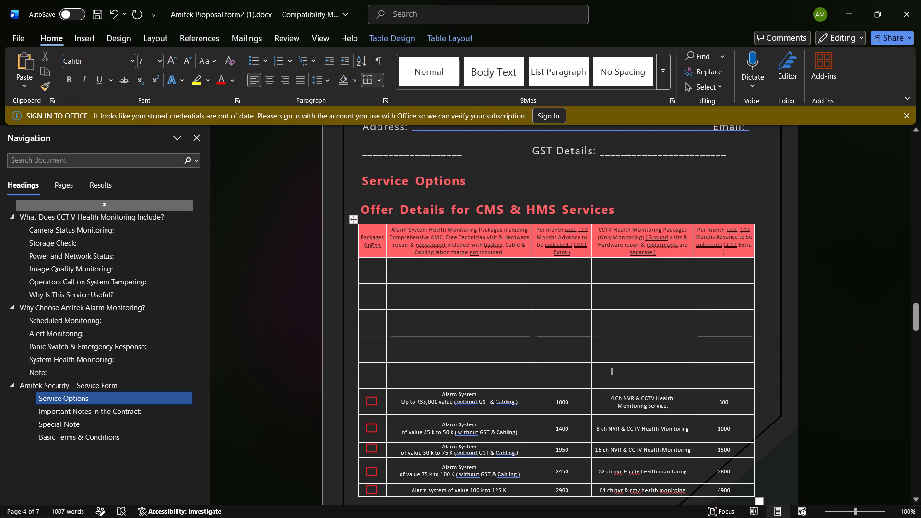
pyautogui.scroll(-1, 607, 384)
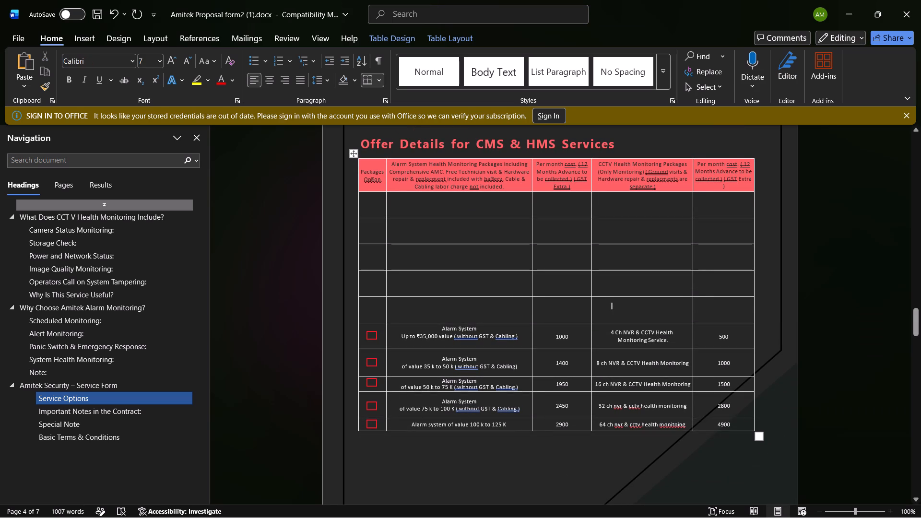
pyautogui.click(849, 11)
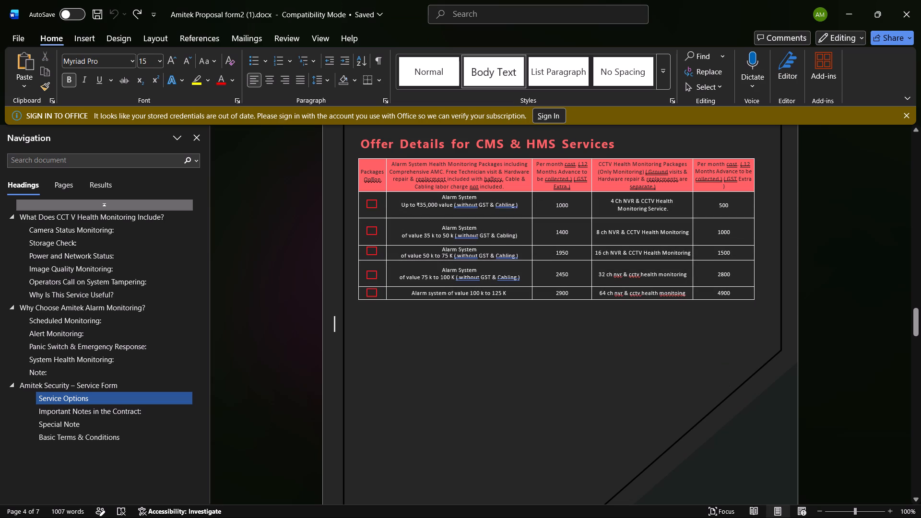
pyautogui.click(394, 339)
pyautogui.hotkey('ctrl', 'v')
pyautogui.hotkey('ctrl', 'v')
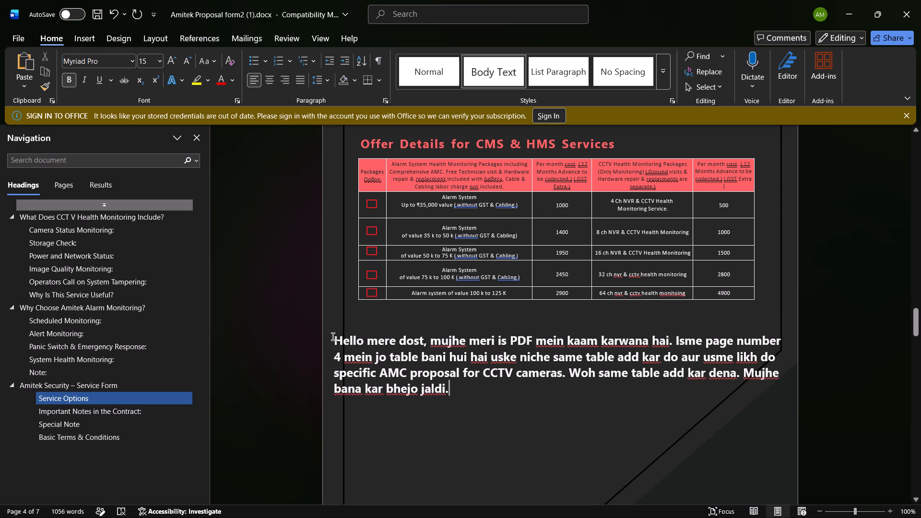
# Trim the pasted request text below the offer table down to the single word CCTV.
pyautogui.moveTo(333, 337); pyautogui.dragTo(461, 373)
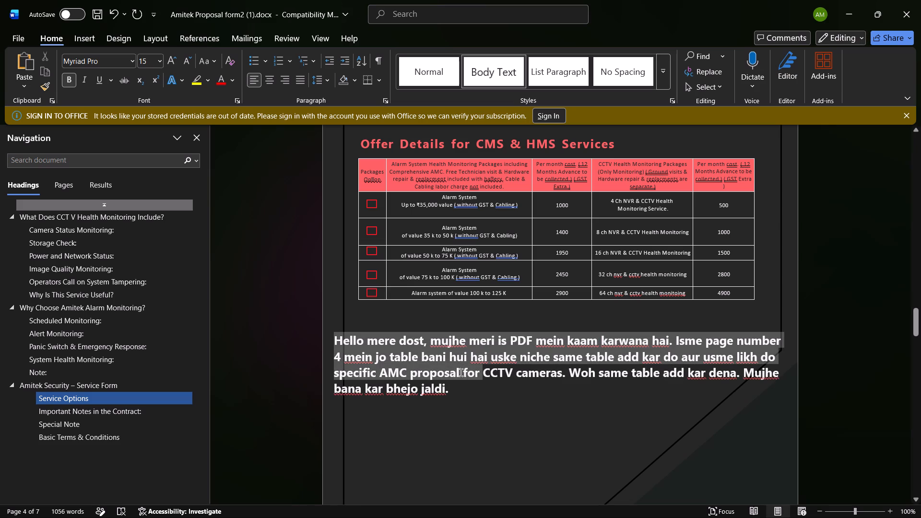
pyautogui.moveTo(461, 373); pyautogui.dragTo(474, 373)
pyautogui.press('BackSpace')
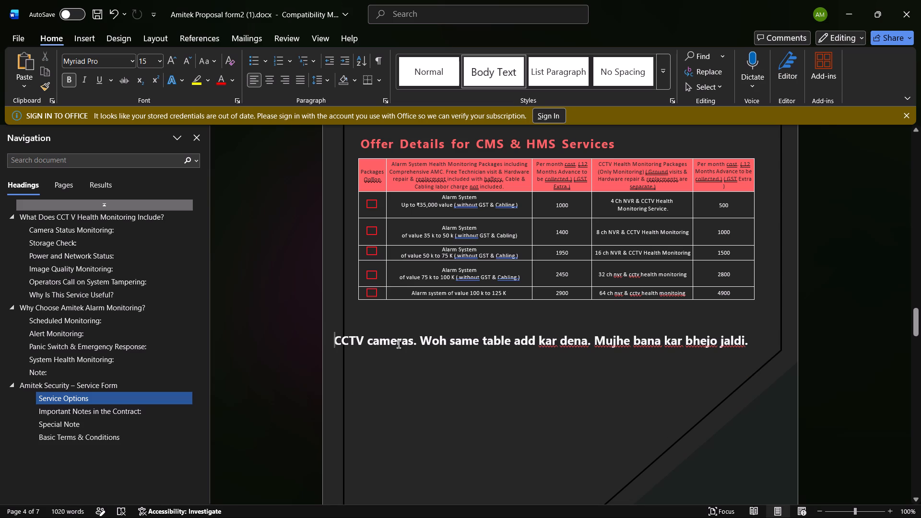
pyautogui.hotkey('ctrl', 'z')
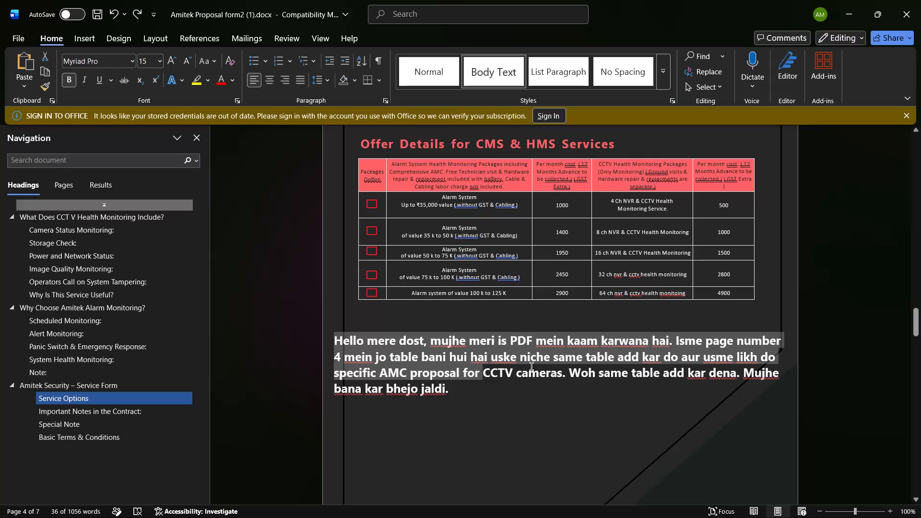
pyautogui.press('BackSpace')
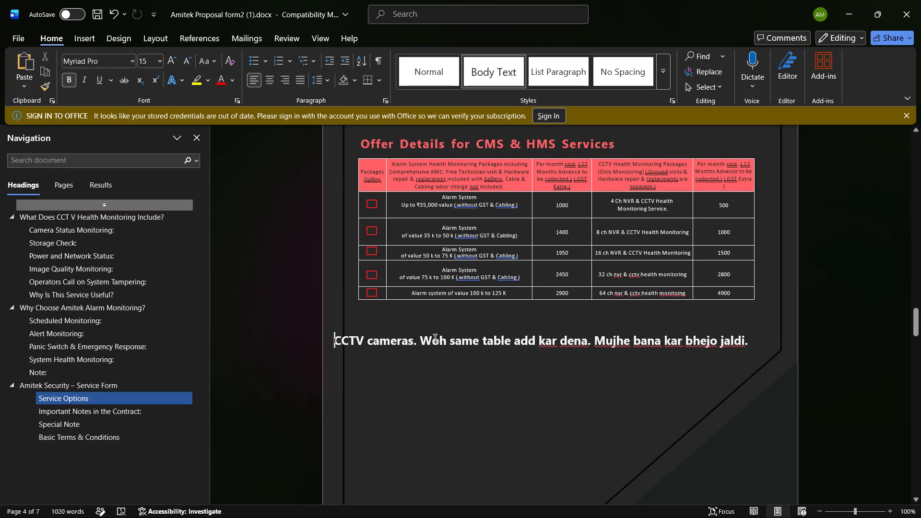
pyautogui.moveTo(416, 342); pyautogui.dragTo(750, 338)
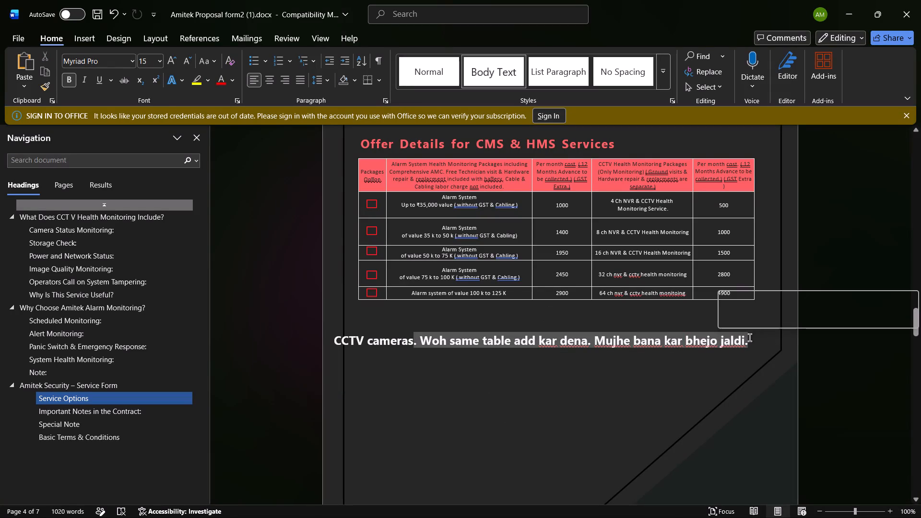
pyautogui.press('BackSpace')
pyautogui.press('space')
pyautogui.press('BackSpace')
pyautogui.press('BackSpace')
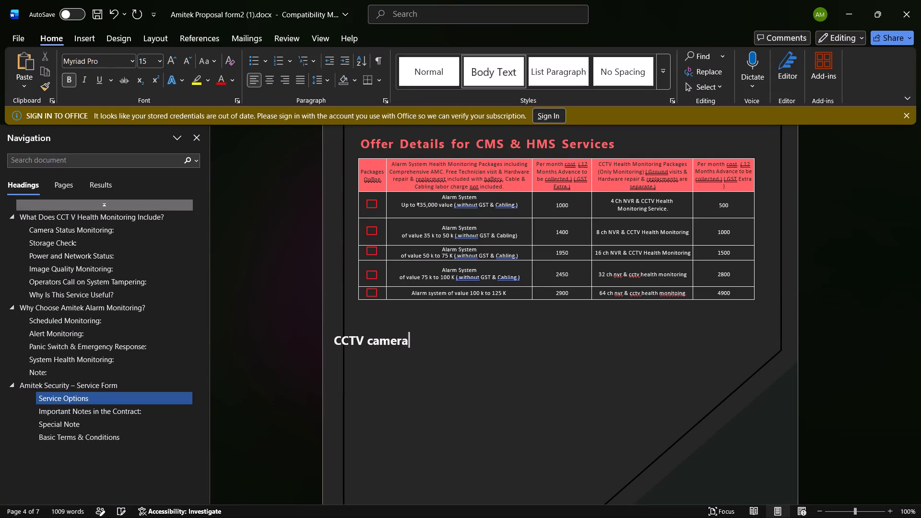
pyautogui.press('BackSpace')
pyautogui.press('BackSpace')
pyautogui.press('BackSpace')
pyautogui.press('BackSpace')
pyautogui.press('BackSpace')
pyautogui.press('BackSpace')
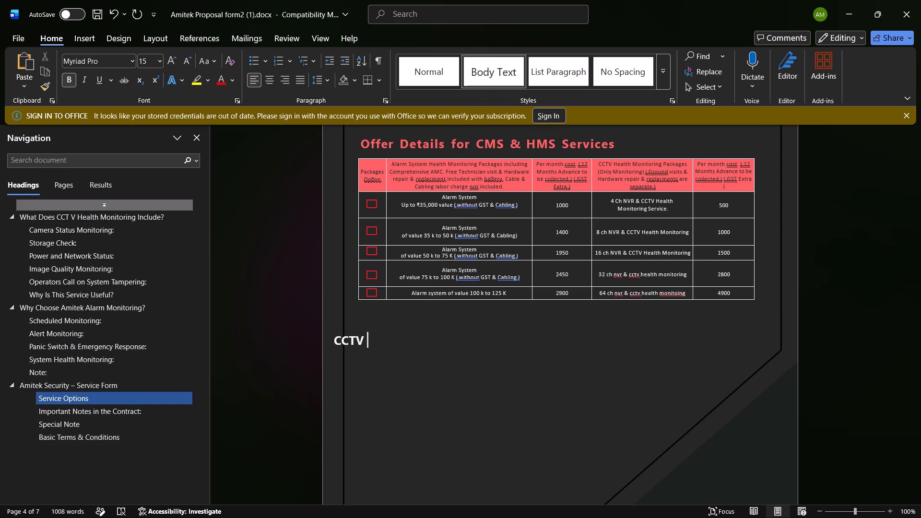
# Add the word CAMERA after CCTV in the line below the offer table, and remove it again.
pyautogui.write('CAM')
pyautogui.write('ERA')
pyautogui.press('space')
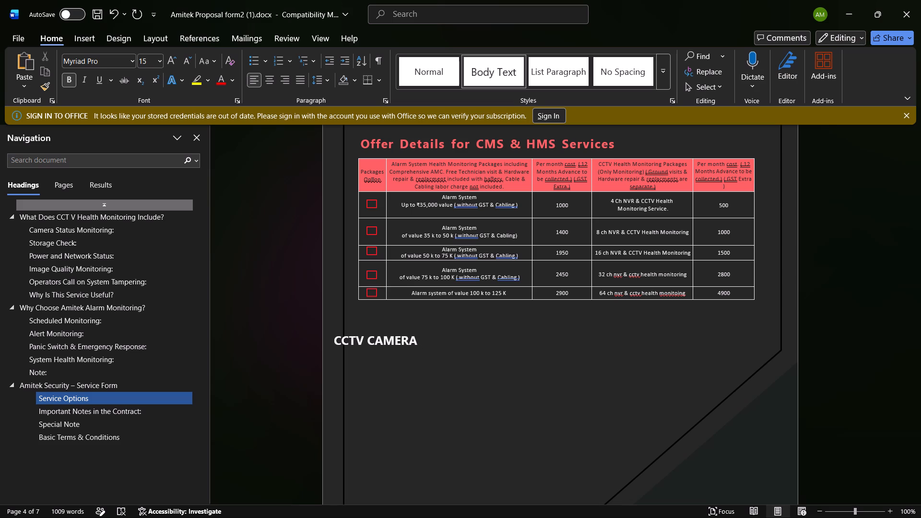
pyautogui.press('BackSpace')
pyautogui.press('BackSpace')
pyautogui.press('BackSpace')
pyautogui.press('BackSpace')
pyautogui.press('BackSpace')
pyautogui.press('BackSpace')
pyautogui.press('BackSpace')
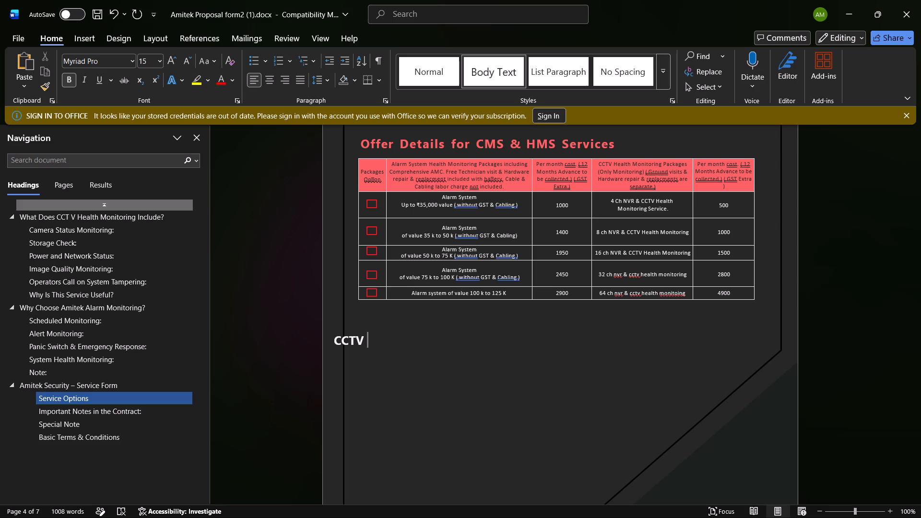
# Indent the CCTV line below the page 4 offer table with seven leading spaces, roughly aligning it with the table's edge.
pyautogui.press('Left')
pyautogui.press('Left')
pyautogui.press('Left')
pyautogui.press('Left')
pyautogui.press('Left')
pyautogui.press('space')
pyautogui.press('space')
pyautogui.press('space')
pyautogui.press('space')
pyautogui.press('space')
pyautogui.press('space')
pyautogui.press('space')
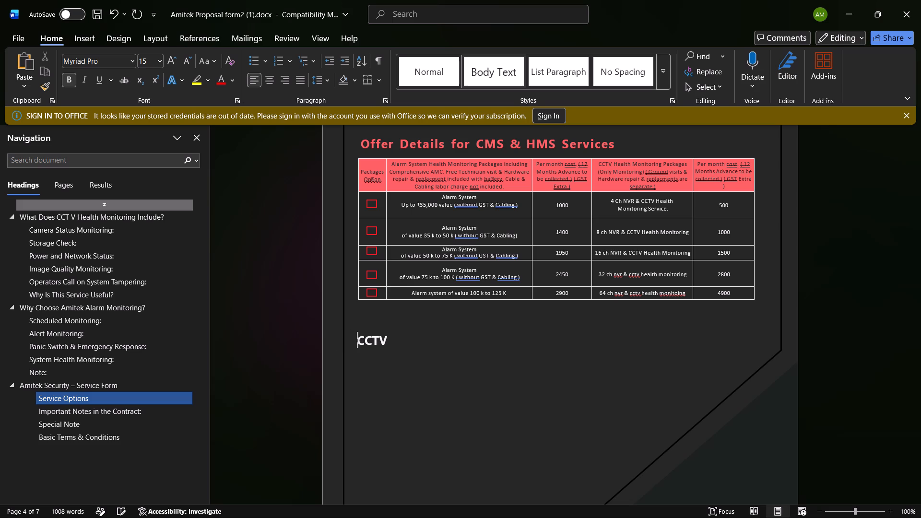
# Add the word COMPREHESIVE after CCTV in the line below the offer table.
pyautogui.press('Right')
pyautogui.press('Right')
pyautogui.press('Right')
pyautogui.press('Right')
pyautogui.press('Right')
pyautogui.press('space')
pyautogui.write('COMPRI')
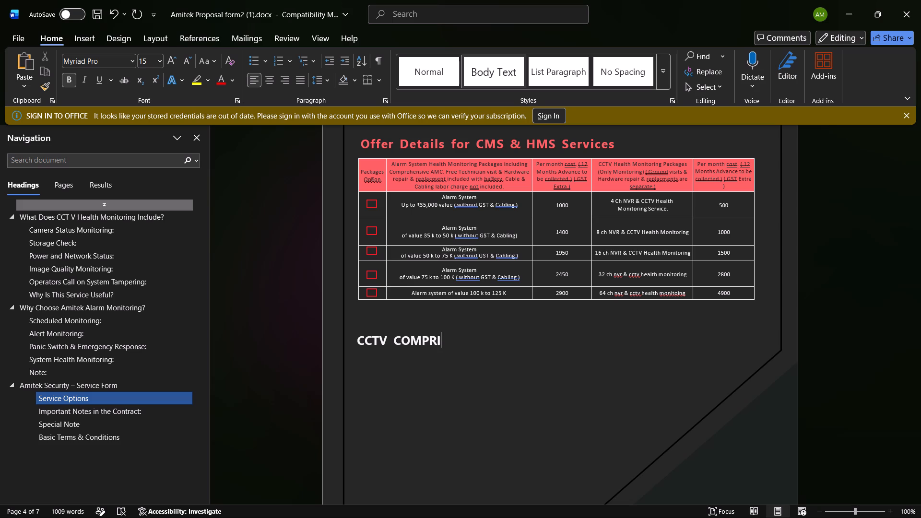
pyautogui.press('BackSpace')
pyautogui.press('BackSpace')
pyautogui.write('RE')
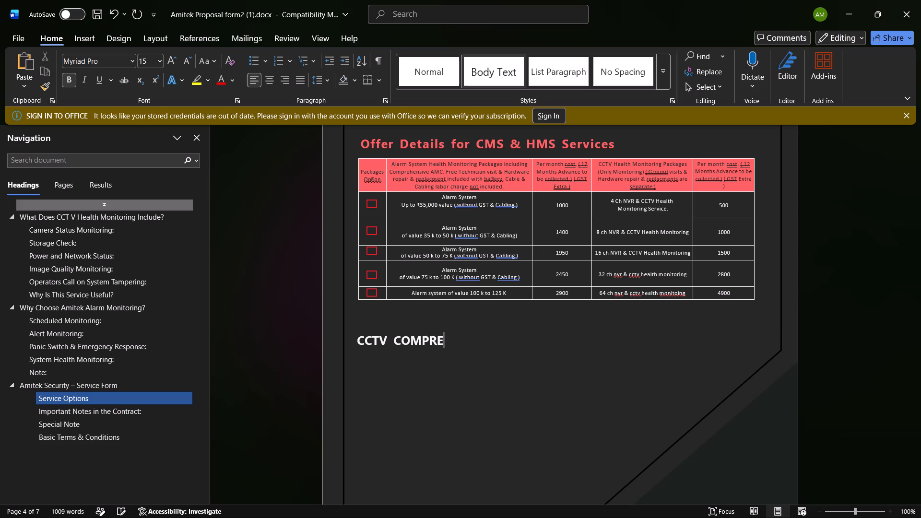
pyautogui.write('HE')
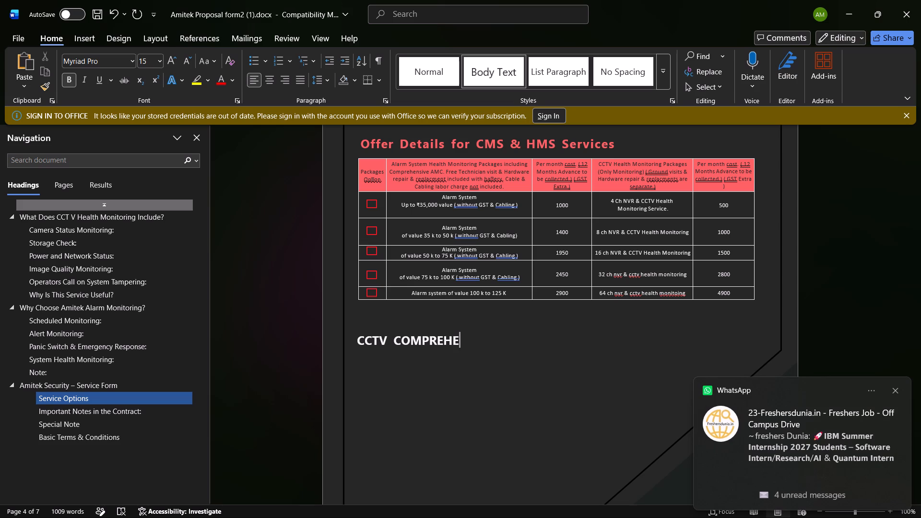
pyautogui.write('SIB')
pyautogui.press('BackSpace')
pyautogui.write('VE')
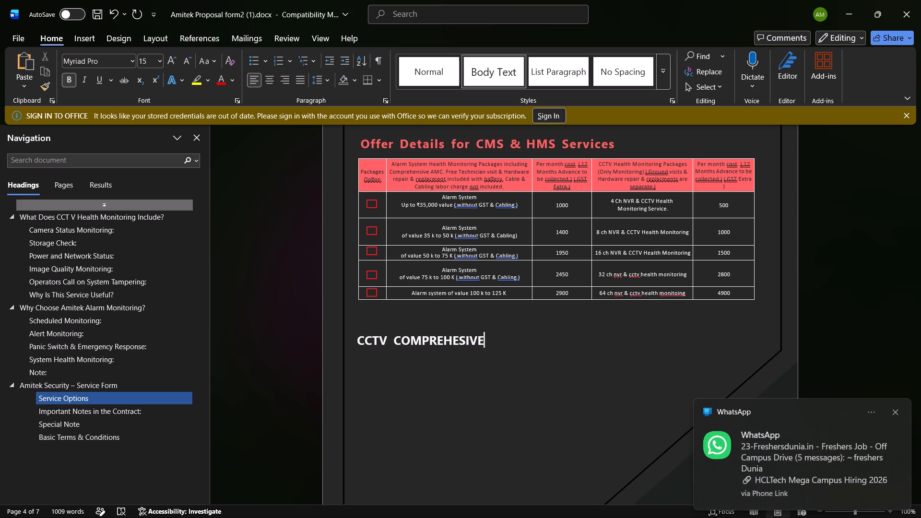
# Correct the misspelled COMPREHENSIVE below the page 4 offer table and complete the heading as "CCTV COMPREHENSIVE AMC.".
pyautogui.press('BackSpace')
pyautogui.press('BackSpace')
pyautogui.press('BackSpace')
pyautogui.press('BackSpace')
pyautogui.press('BackSpace')
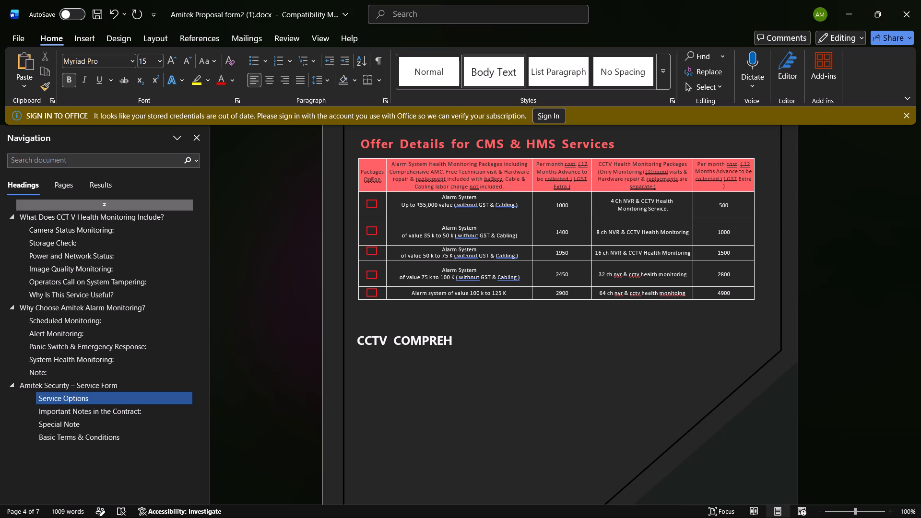
pyautogui.press('e')
pyautogui.press('n')
pyautogui.write('SIVE')
pyautogui.press('space')
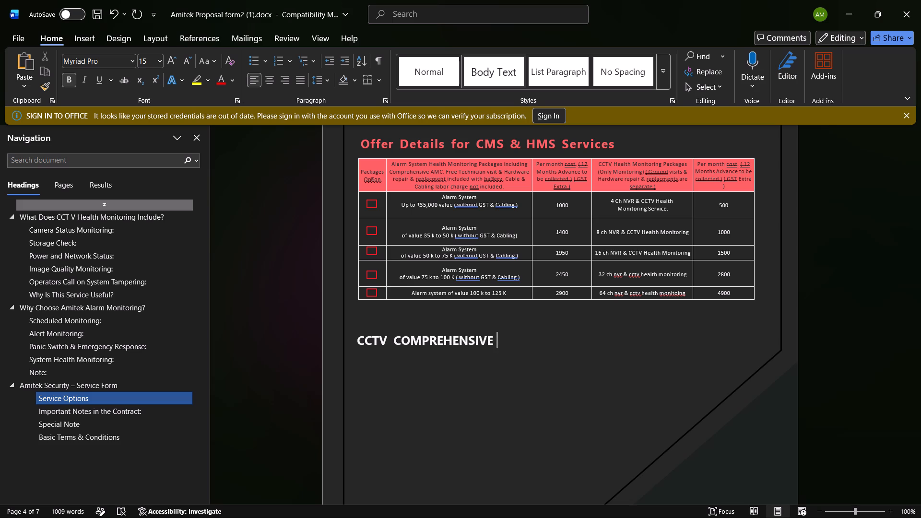
pyautogui.write('AMC')
pyautogui.press('.')
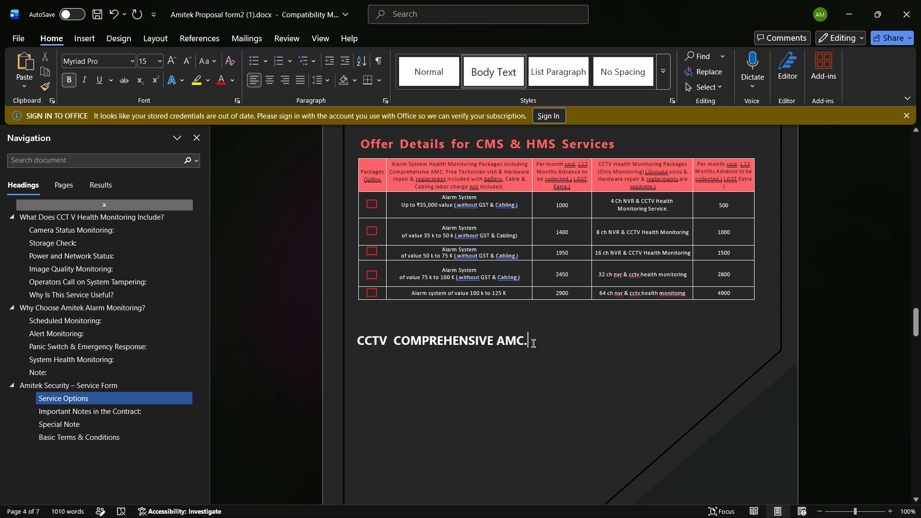
# Colour the whole CCTV COMPREHENSIVE AMC. heading red.
pyautogui.moveTo(533, 343); pyautogui.dragTo(373, 340)
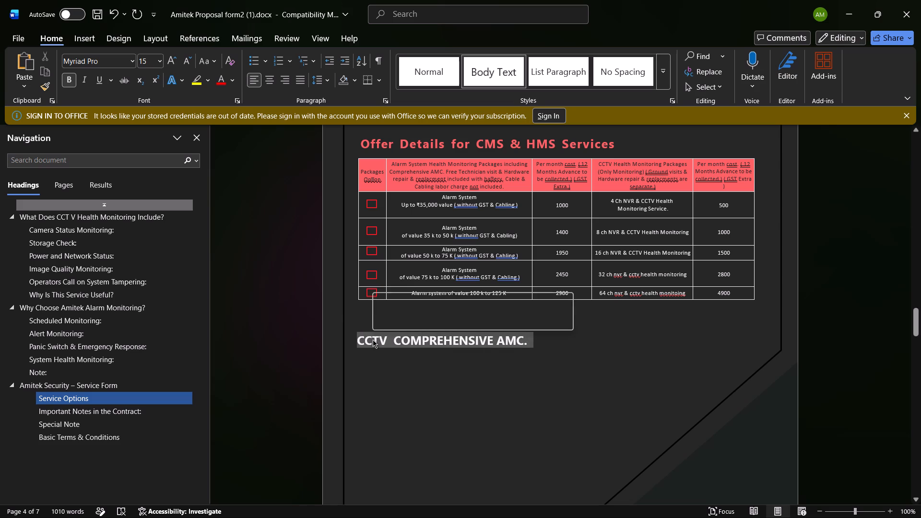
pyautogui.click(220, 84)
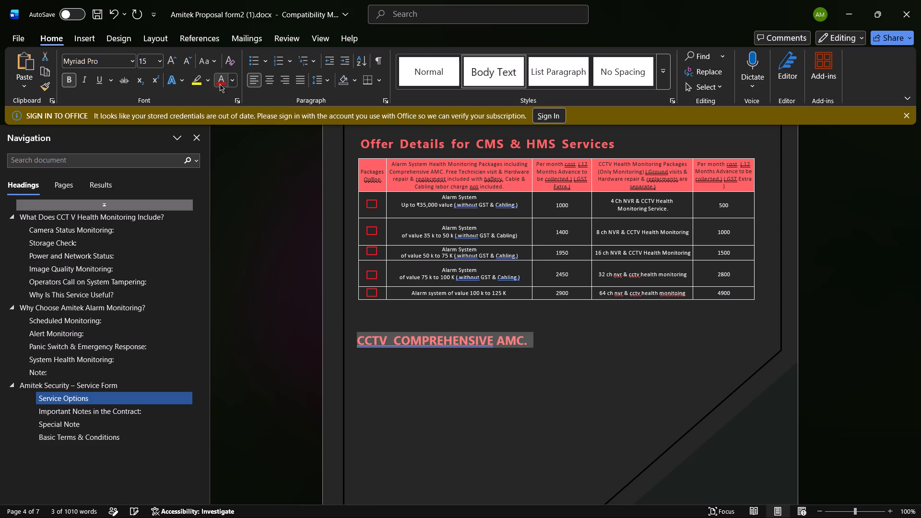
pyautogui.click(425, 366)
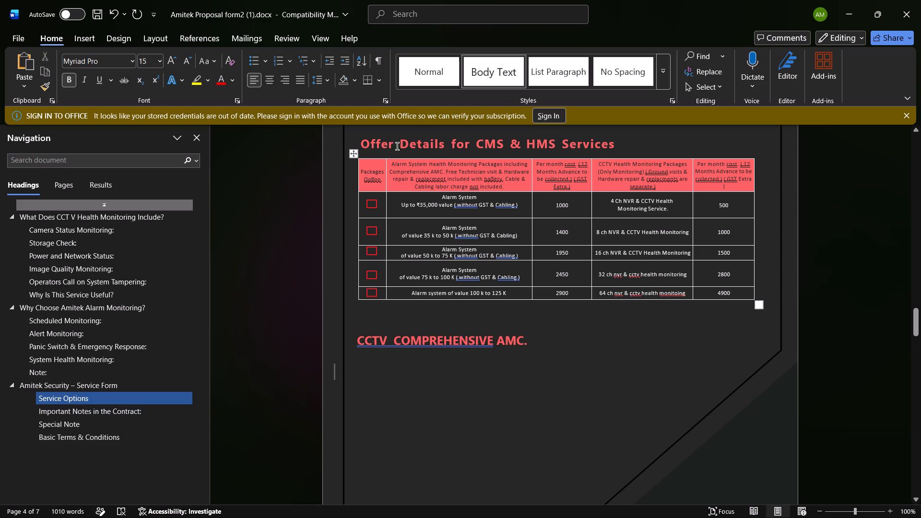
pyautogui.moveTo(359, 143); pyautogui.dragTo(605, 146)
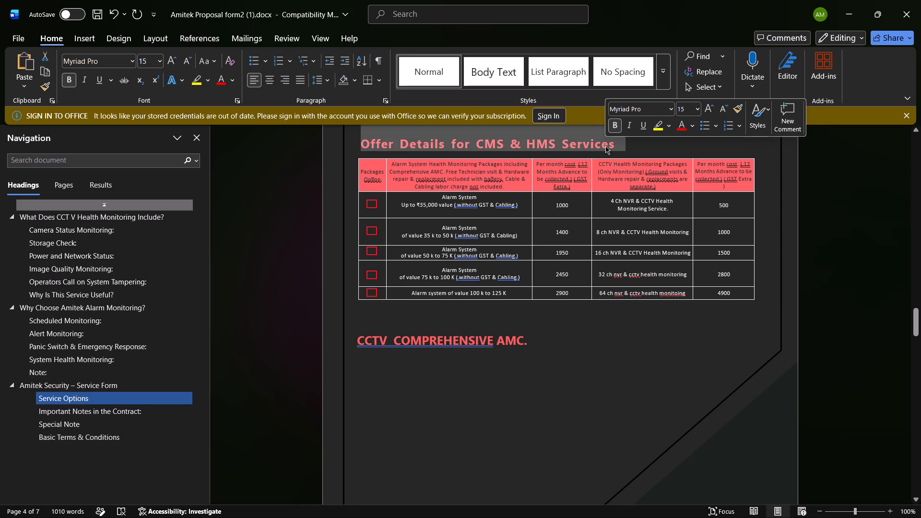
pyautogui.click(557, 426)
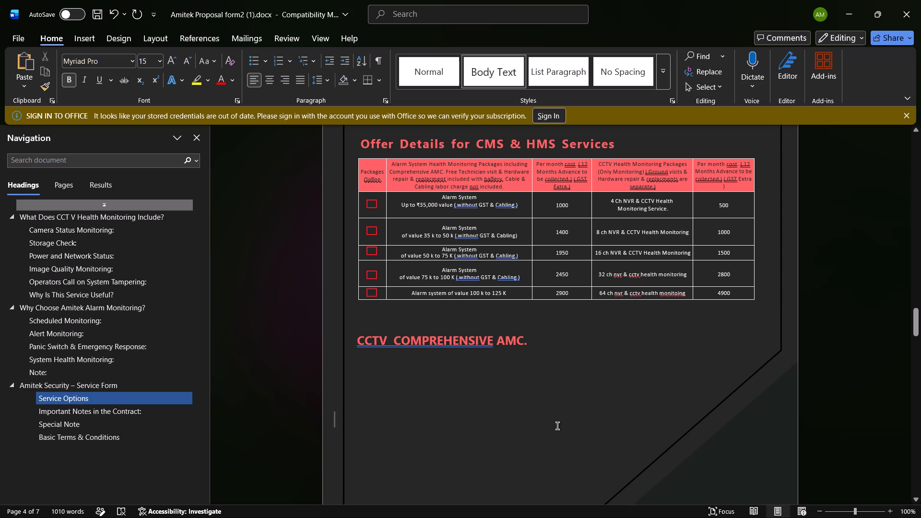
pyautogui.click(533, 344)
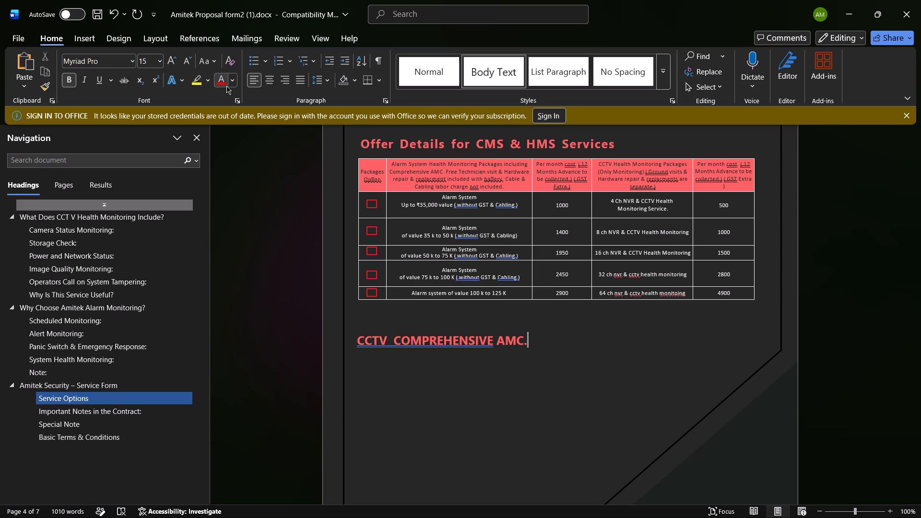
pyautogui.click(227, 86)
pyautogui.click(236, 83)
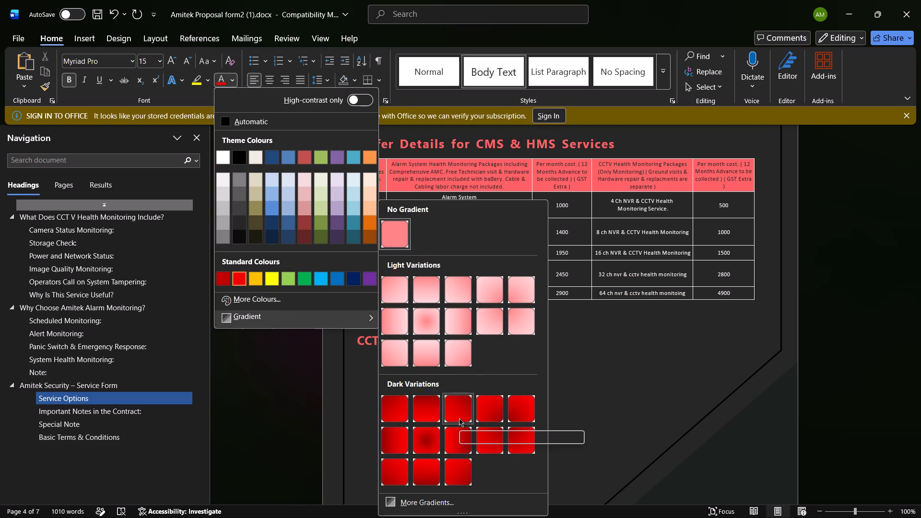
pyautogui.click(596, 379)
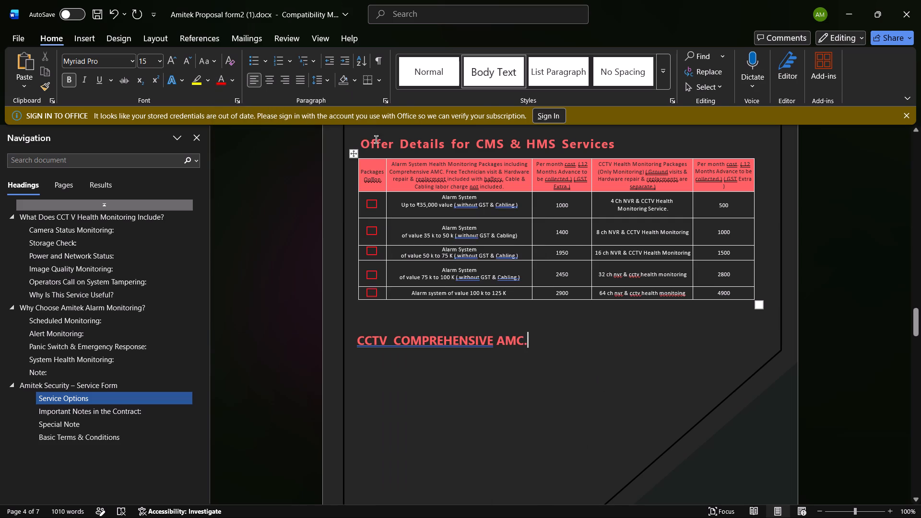
# Apply the standard red font colour to the words "Offer Details for" in the heading above the offer table.
pyautogui.click(375, 145)
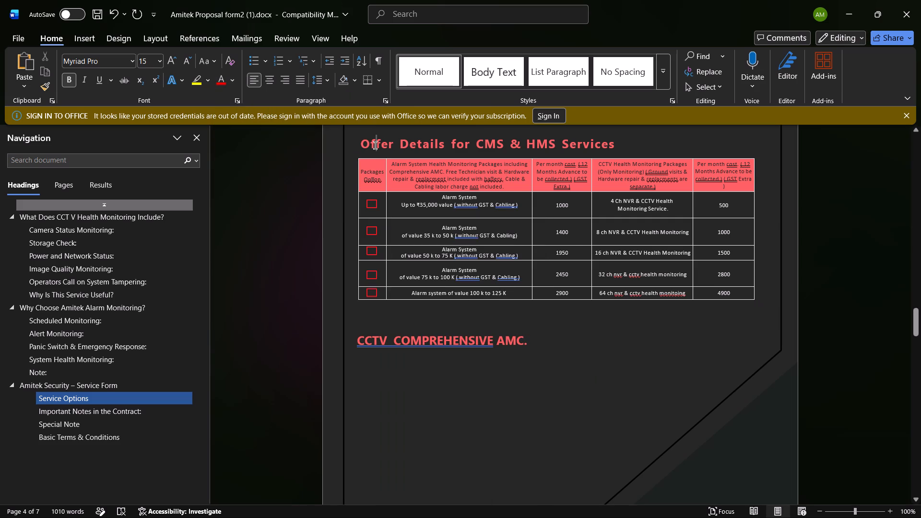
pyautogui.moveTo(360, 144); pyautogui.dragTo(458, 140)
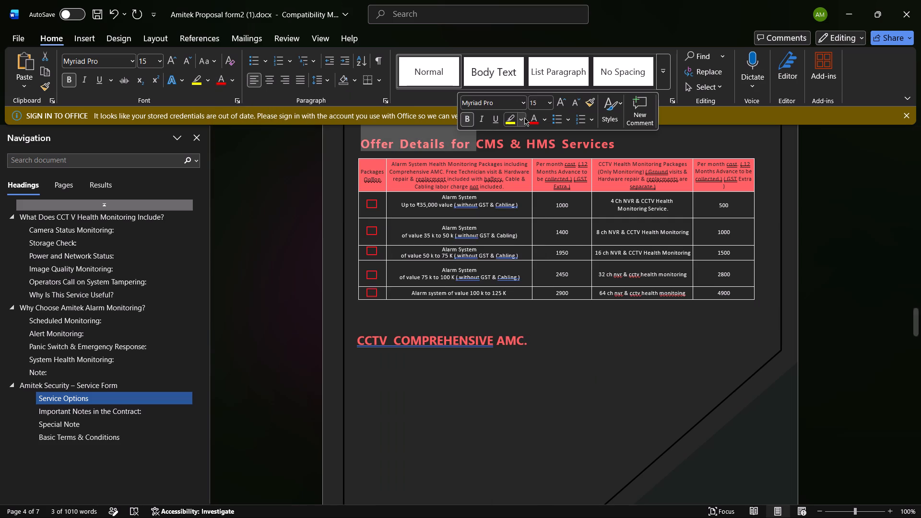
pyautogui.click(546, 121)
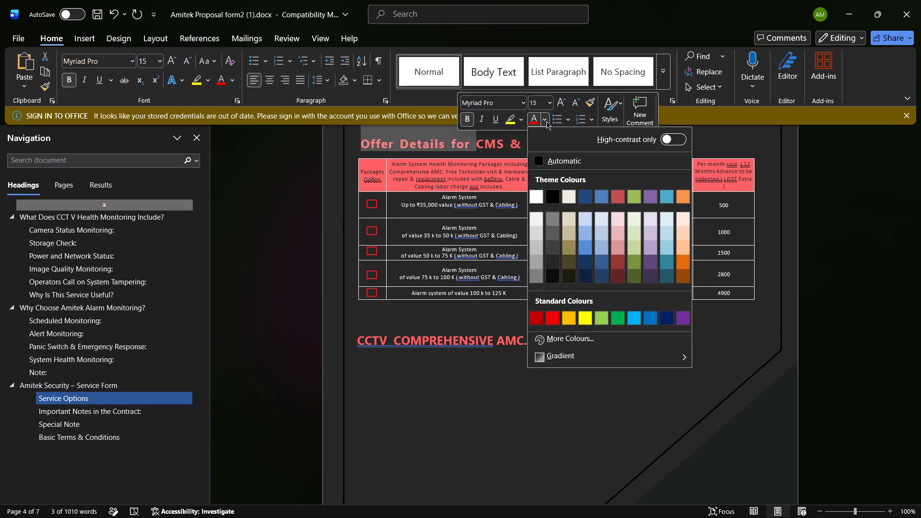
pyautogui.click(556, 319)
pyautogui.click(532, 378)
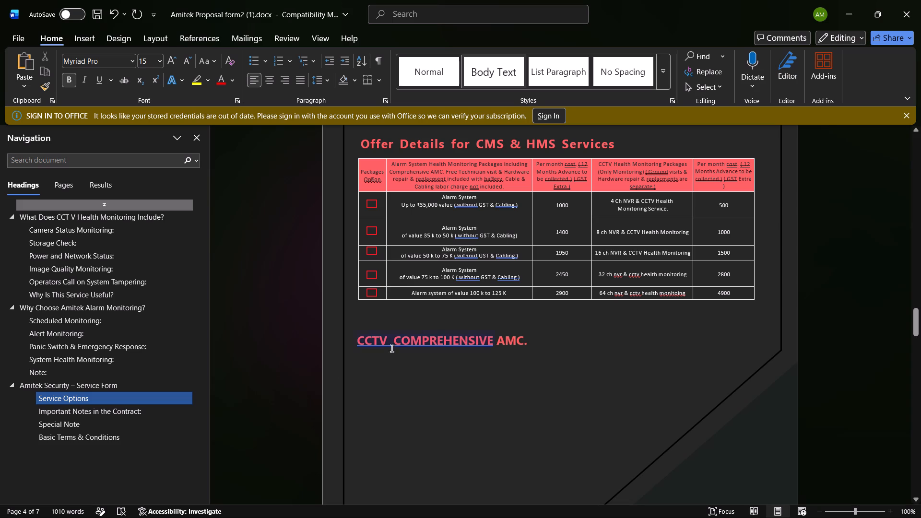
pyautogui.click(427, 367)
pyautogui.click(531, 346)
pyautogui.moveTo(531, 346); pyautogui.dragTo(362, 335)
# Indent the empty line below the CCTV COMPREHENSIVE AMC. heading with seven spaces.
pyautogui.click(421, 376)
pyautogui.press('space')
pyautogui.press('space')
pyautogui.press('space')
pyautogui.press('space')
pyautogui.press('space')
pyautogui.press('space')
pyautogui.press('space')
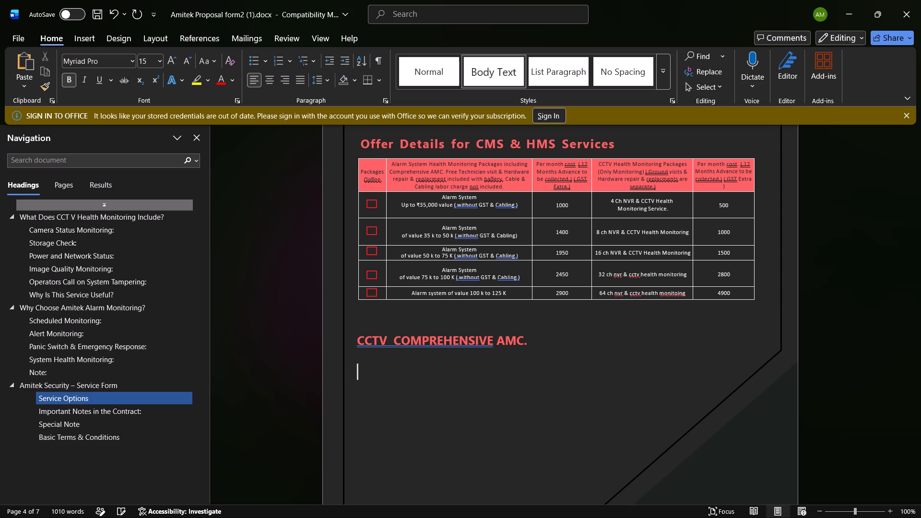
# Remove the extra space between CCTV and COMPREHENSIVE in the new heading.
pyautogui.click(395, 340)
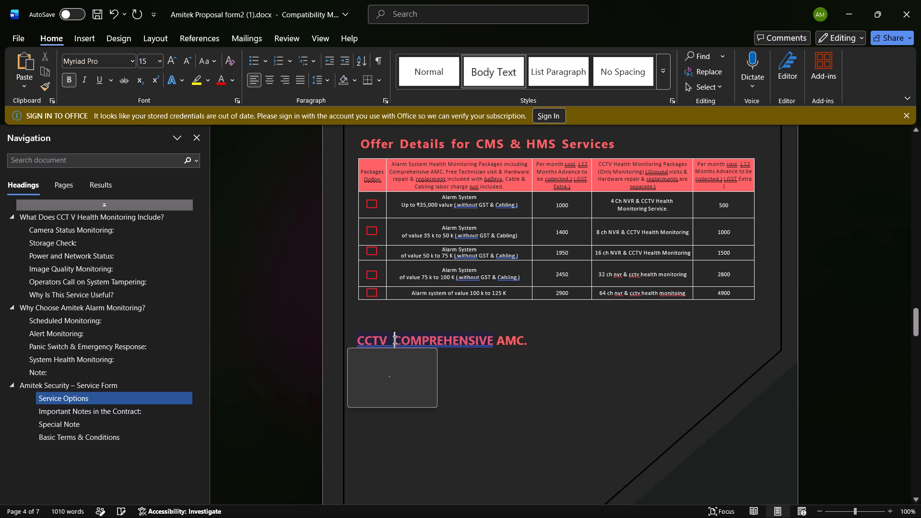
pyautogui.press('BackSpace')
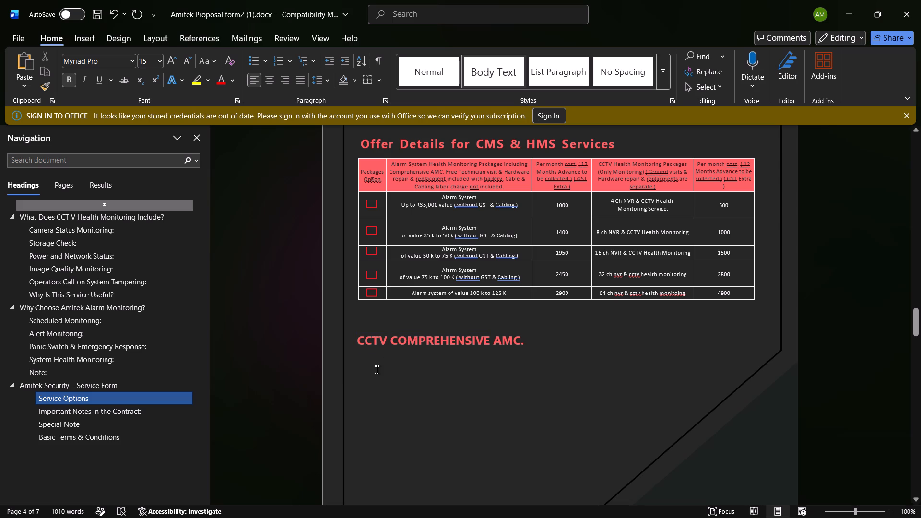
# Insert a table with three columns and six rows below the CCTV COMPREHENSIVE AMC. heading.
pyautogui.click(377, 370)
pyautogui.click(81, 38)
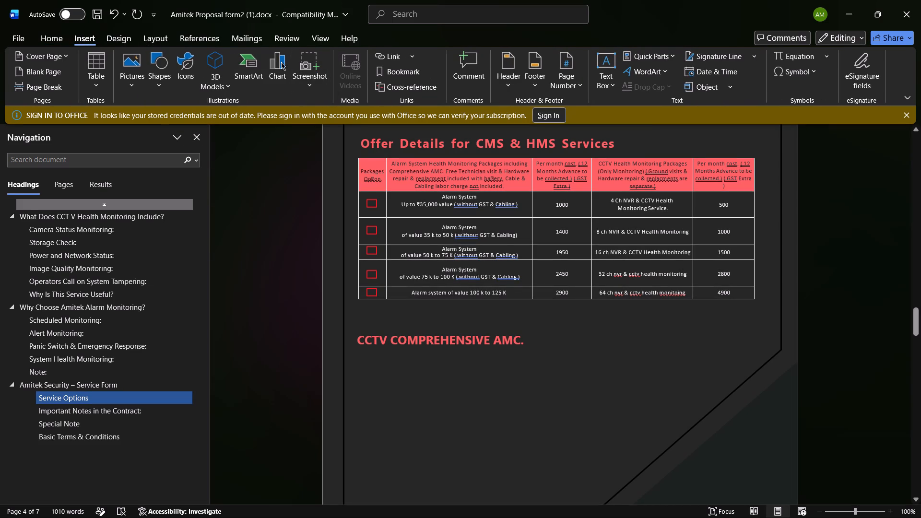
pyautogui.click(103, 83)
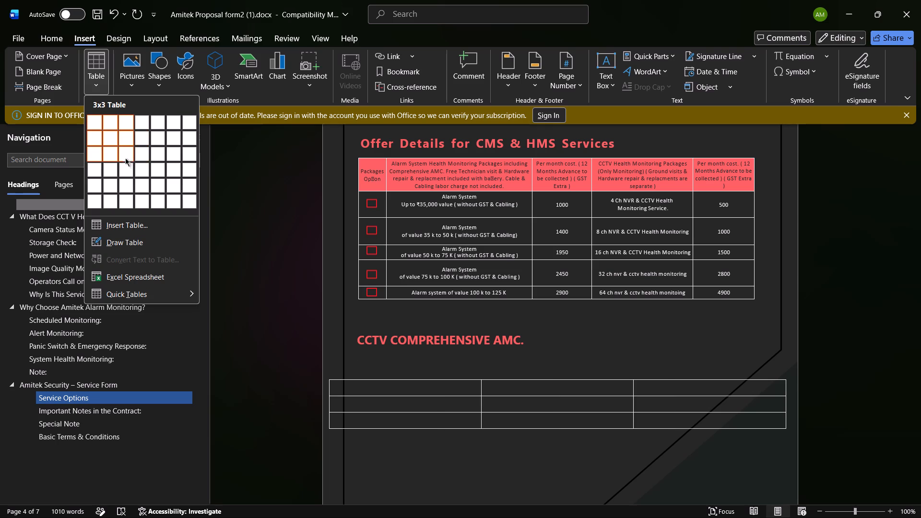
pyautogui.click(129, 200)
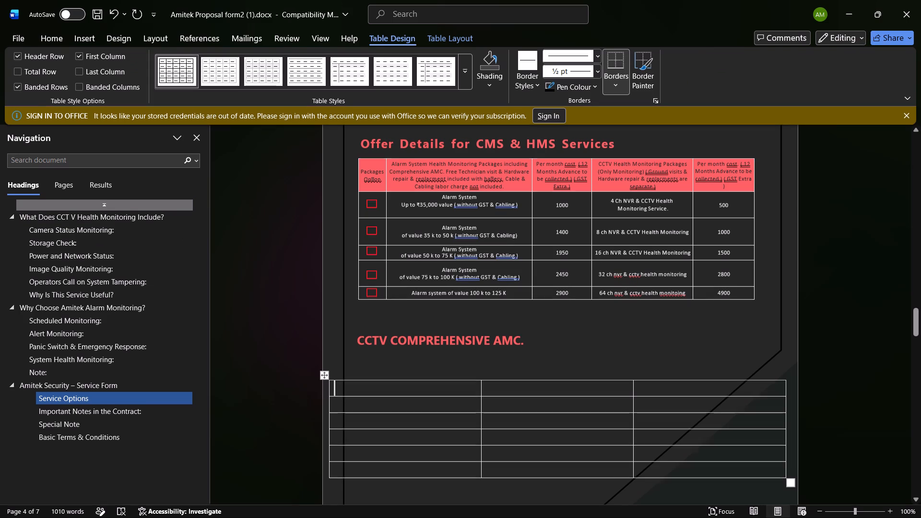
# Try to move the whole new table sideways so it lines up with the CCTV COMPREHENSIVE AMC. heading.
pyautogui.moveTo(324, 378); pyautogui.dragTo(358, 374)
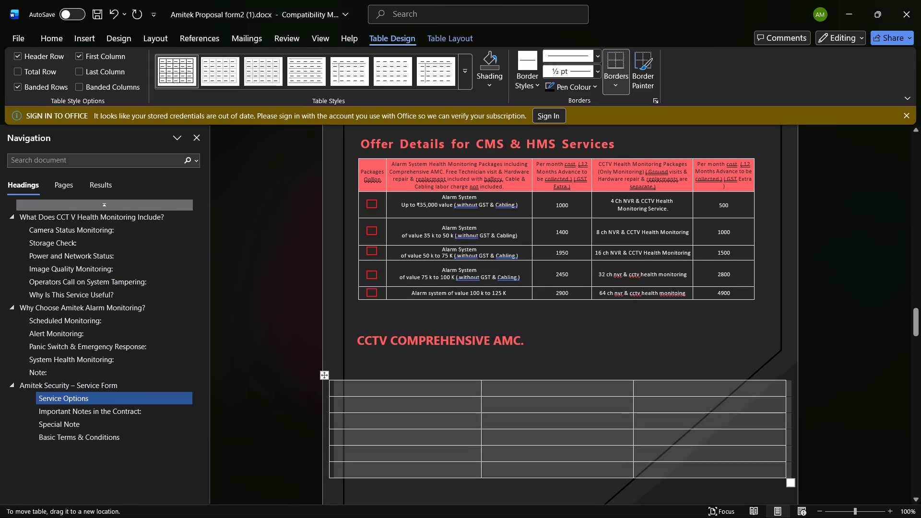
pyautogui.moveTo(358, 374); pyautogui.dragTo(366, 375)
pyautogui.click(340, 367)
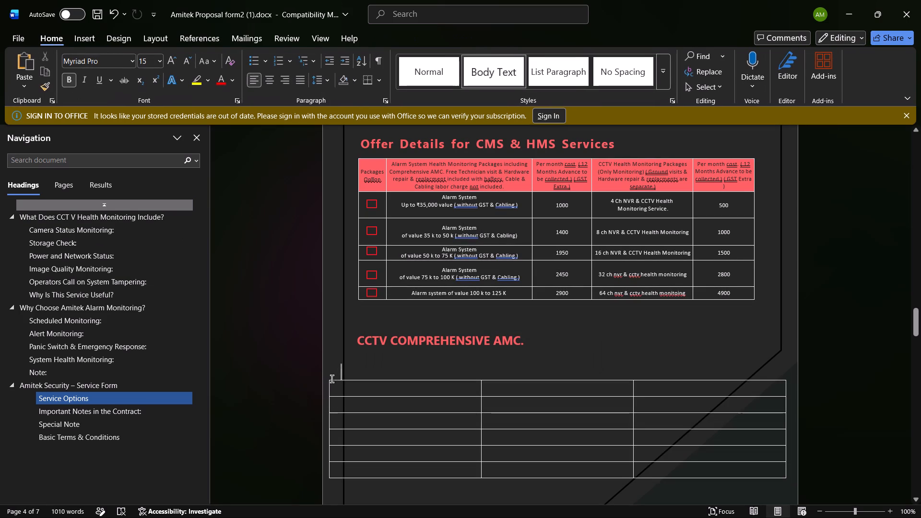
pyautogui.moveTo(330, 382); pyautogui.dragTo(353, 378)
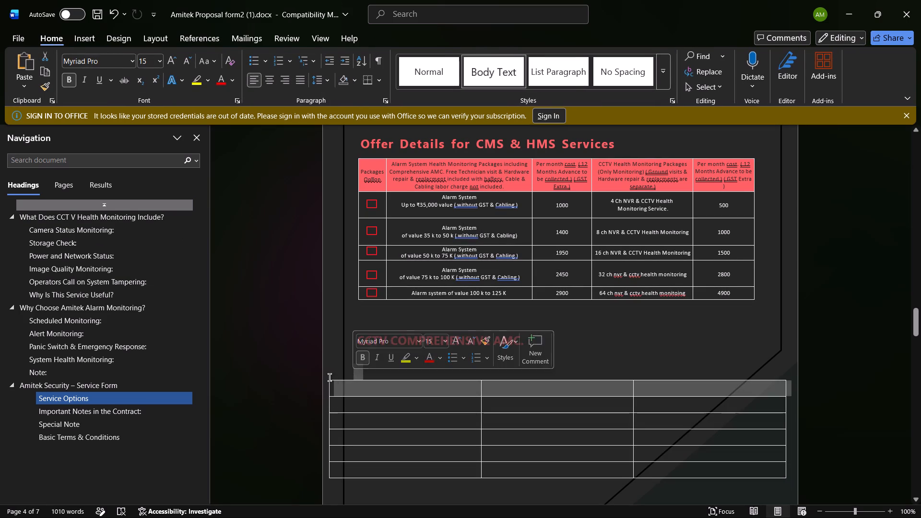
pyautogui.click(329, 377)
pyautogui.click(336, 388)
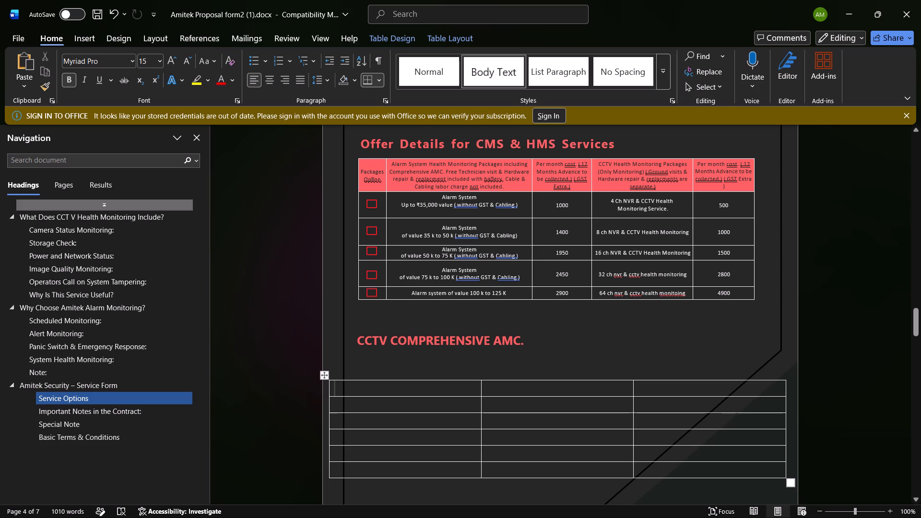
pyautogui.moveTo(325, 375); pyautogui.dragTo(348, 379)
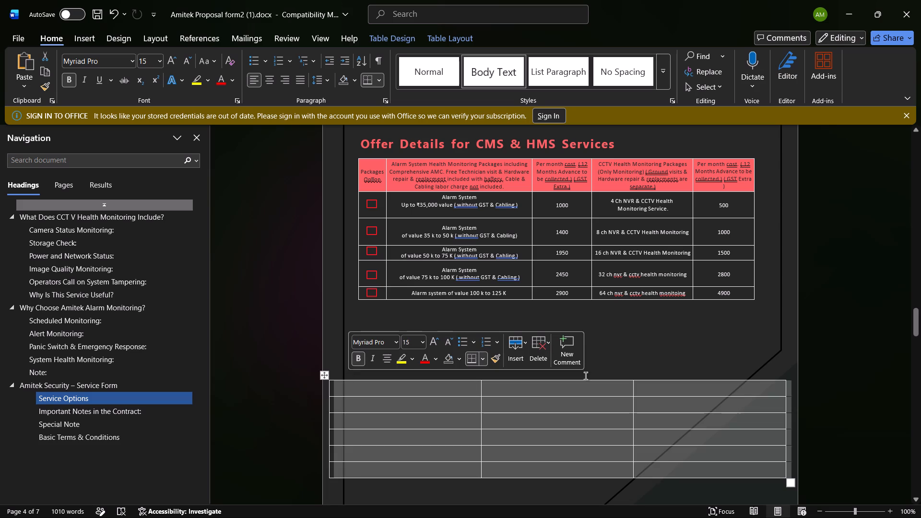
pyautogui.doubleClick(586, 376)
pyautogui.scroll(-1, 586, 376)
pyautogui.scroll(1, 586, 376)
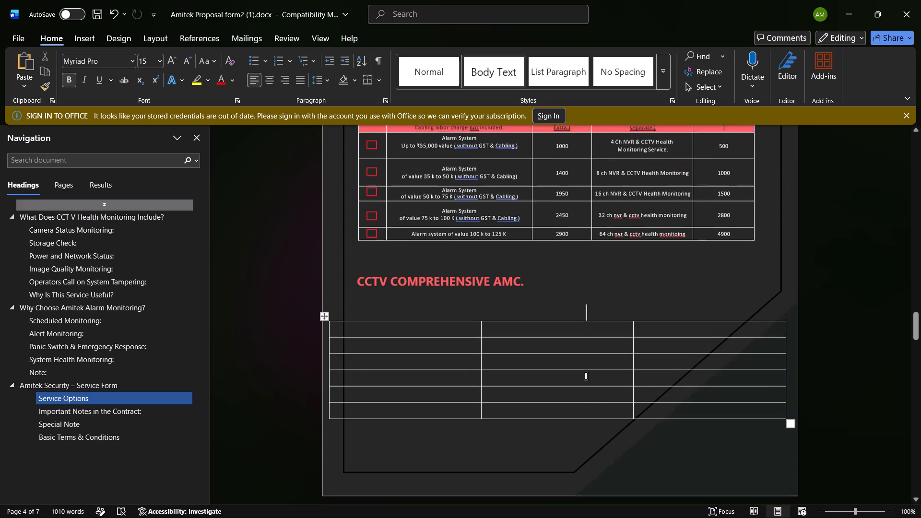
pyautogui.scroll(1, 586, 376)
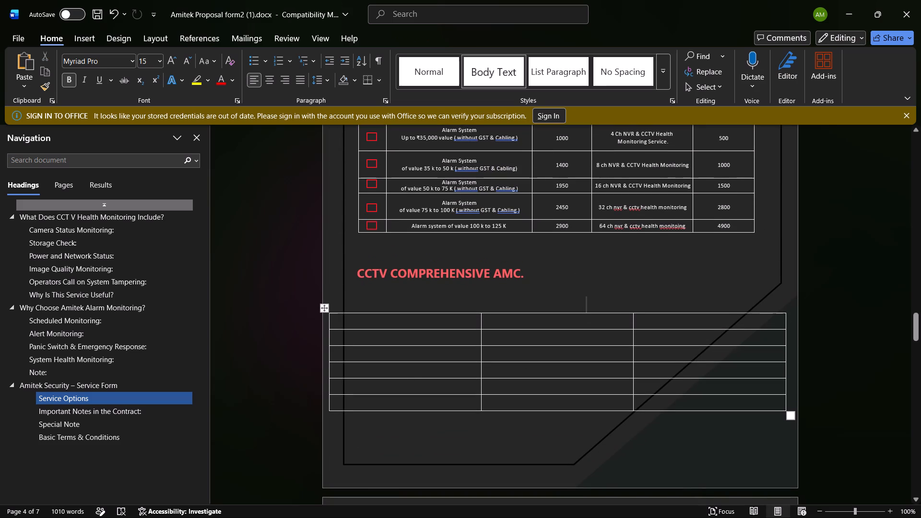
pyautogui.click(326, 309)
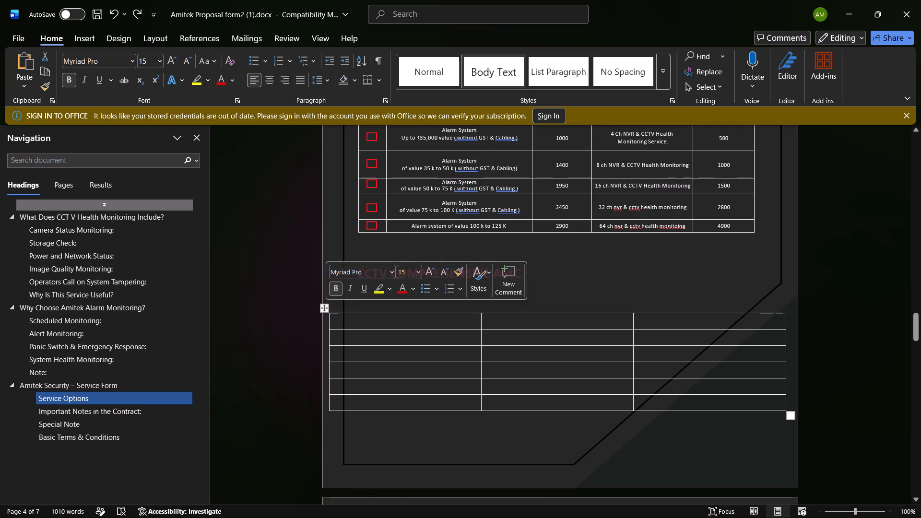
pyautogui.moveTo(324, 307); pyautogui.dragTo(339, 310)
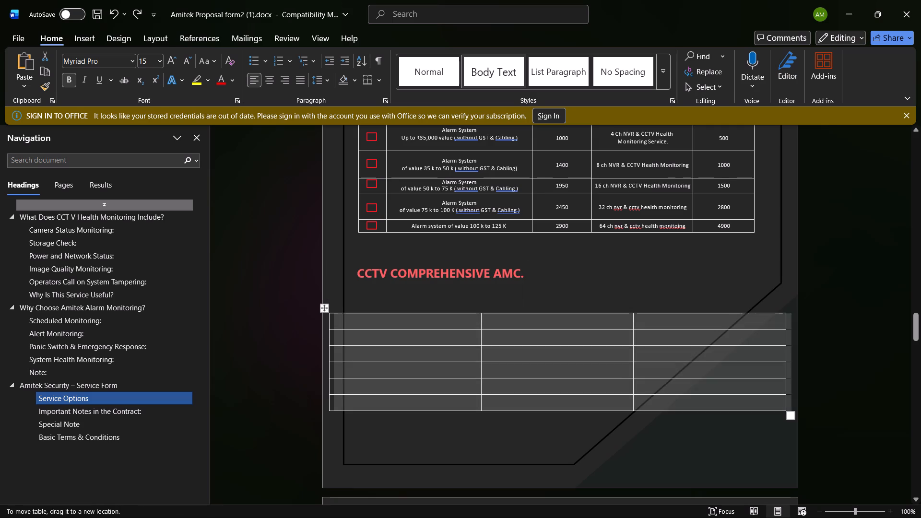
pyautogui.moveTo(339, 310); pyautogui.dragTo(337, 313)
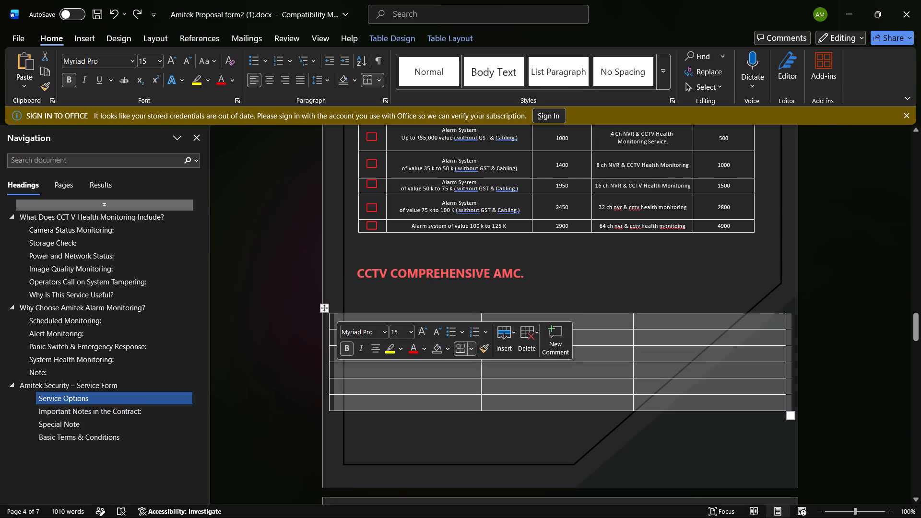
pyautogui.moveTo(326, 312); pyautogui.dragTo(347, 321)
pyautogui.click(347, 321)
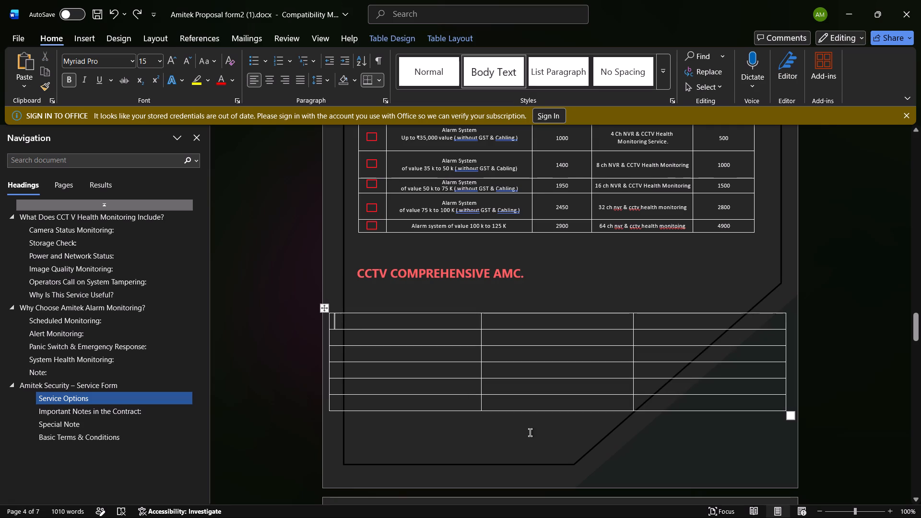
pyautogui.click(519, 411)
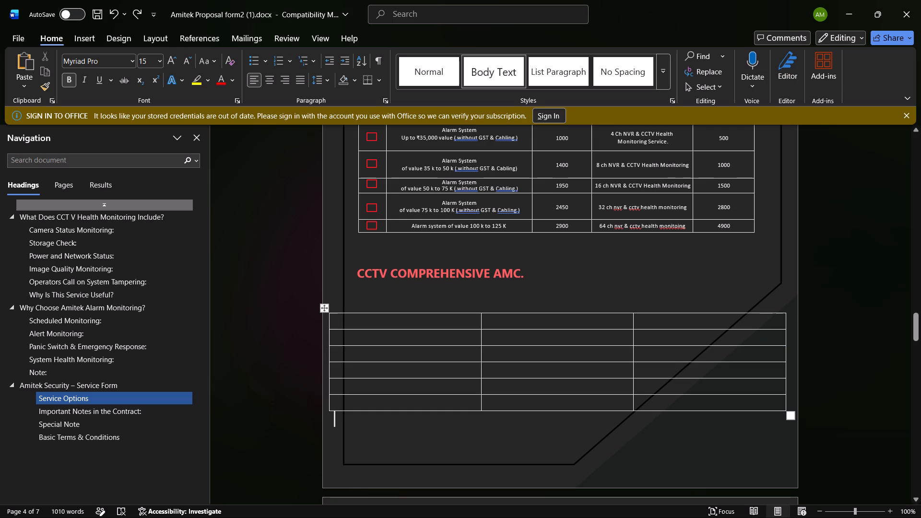
# Bring in the new table's outer left and right borders to match the width of the offer table above.
pyautogui.keyDown('ctrl'); pyautogui.scroll(1, 331, 354); pyautogui.keyUp('ctrl')
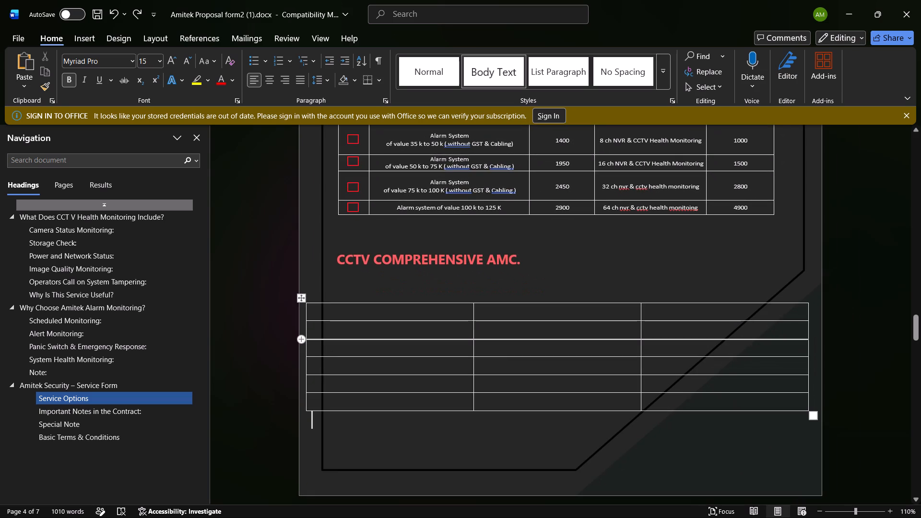
pyautogui.moveTo(306, 340); pyautogui.dragTo(337, 334)
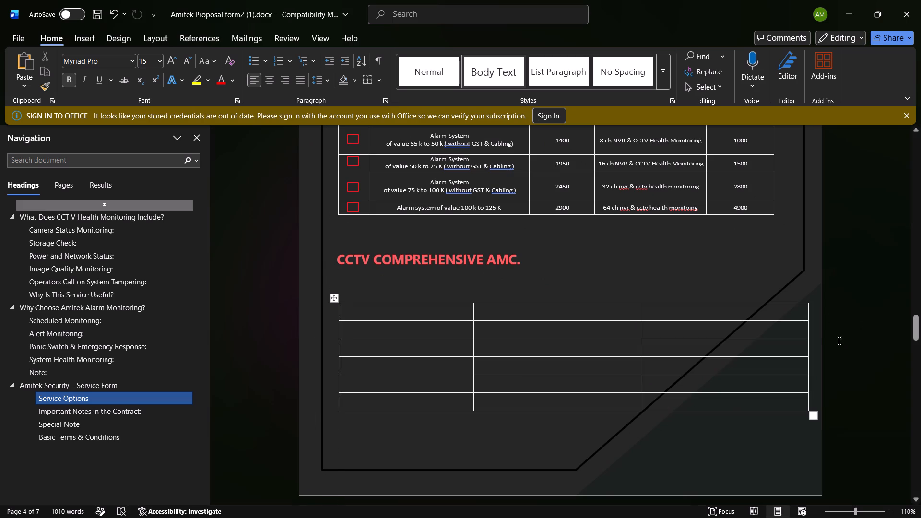
pyautogui.moveTo(808, 328); pyautogui.dragTo(804, 329)
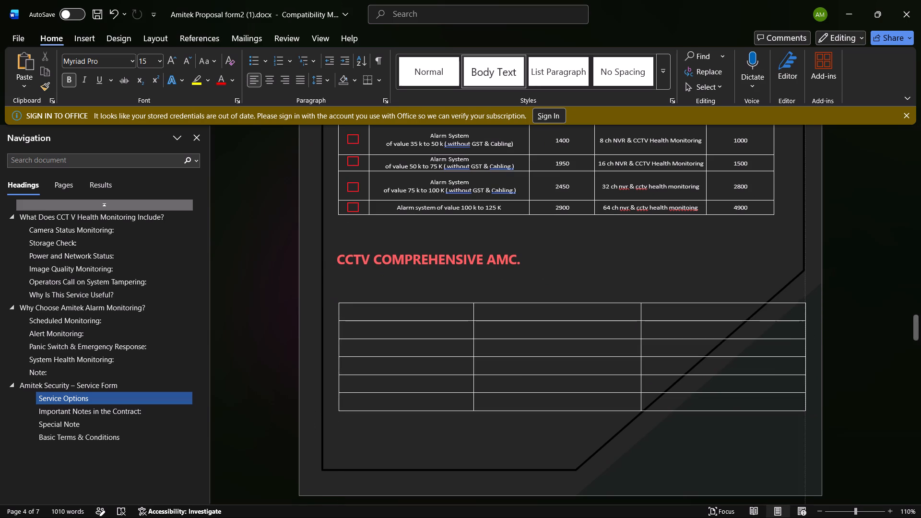
pyautogui.moveTo(804, 329); pyautogui.dragTo(773, 337)
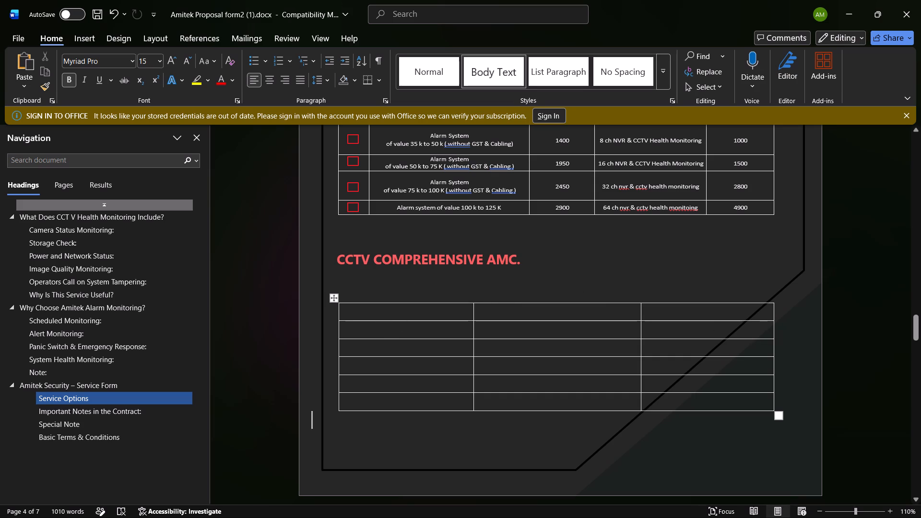
# Shift the new table's two inner column borders to line up with the offer table's first two column dividers.
pyautogui.moveTo(472, 306); pyautogui.dragTo(443, 318)
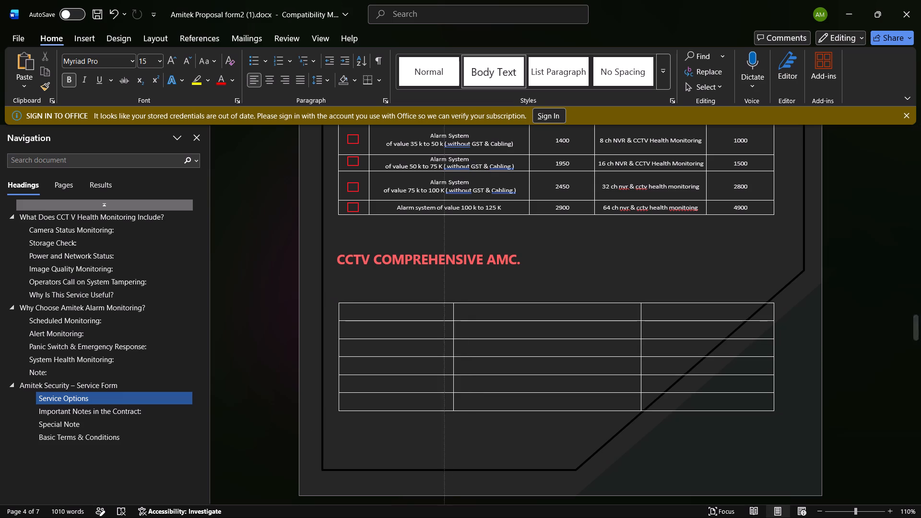
pyautogui.moveTo(443, 318); pyautogui.dragTo(370, 331)
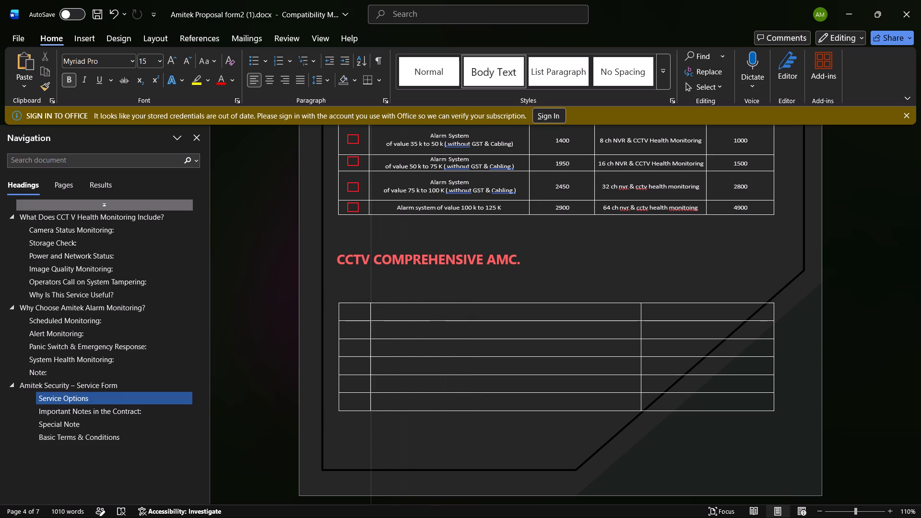
pyautogui.moveTo(370, 331); pyautogui.dragTo(367, 332)
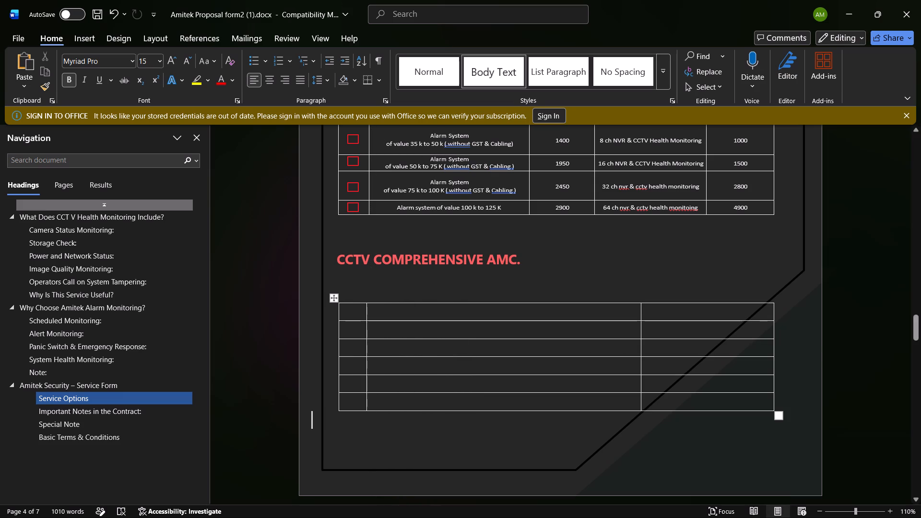
pyautogui.moveTo(641, 333); pyautogui.dragTo(534, 328)
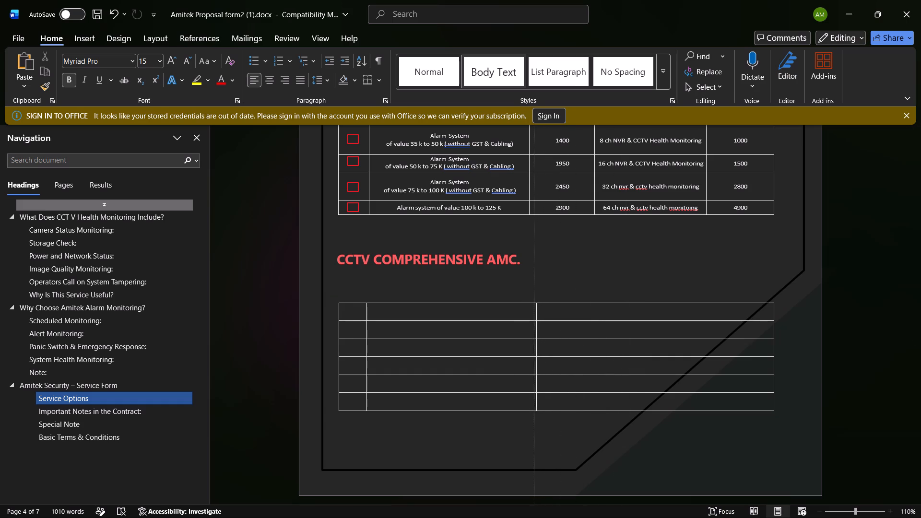
pyautogui.moveTo(534, 328); pyautogui.dragTo(528, 327)
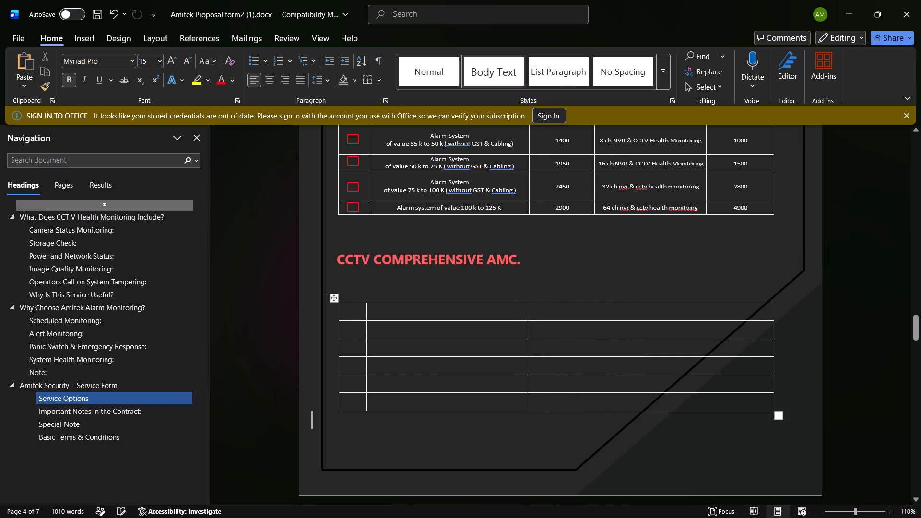
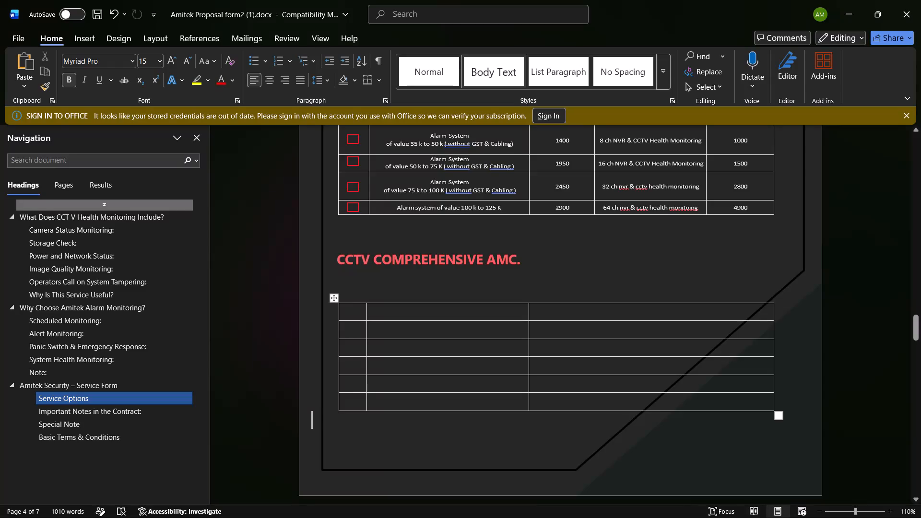
# Bring in the new table's right border to line up with the third inner column divider of the offer table above.
pyautogui.moveTo(773, 337); pyautogui.dragTo(664, 346)
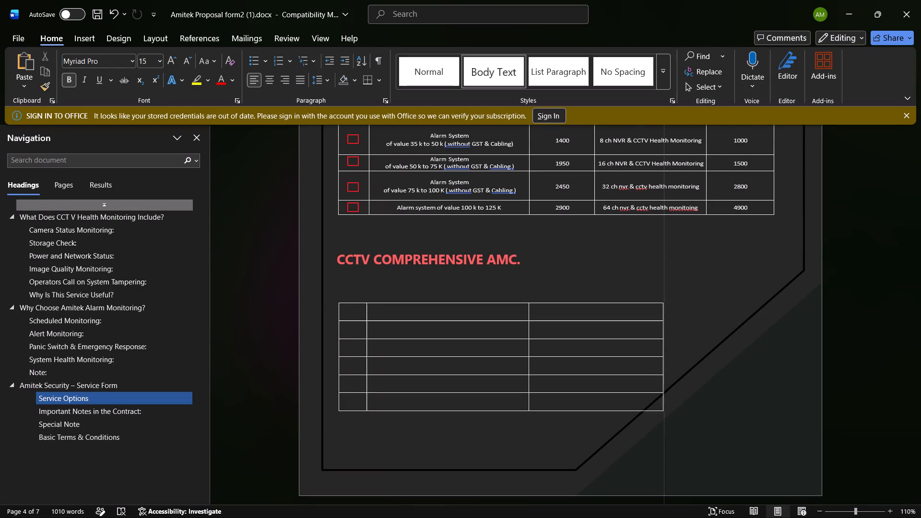
pyautogui.moveTo(664, 346); pyautogui.dragTo(593, 374)
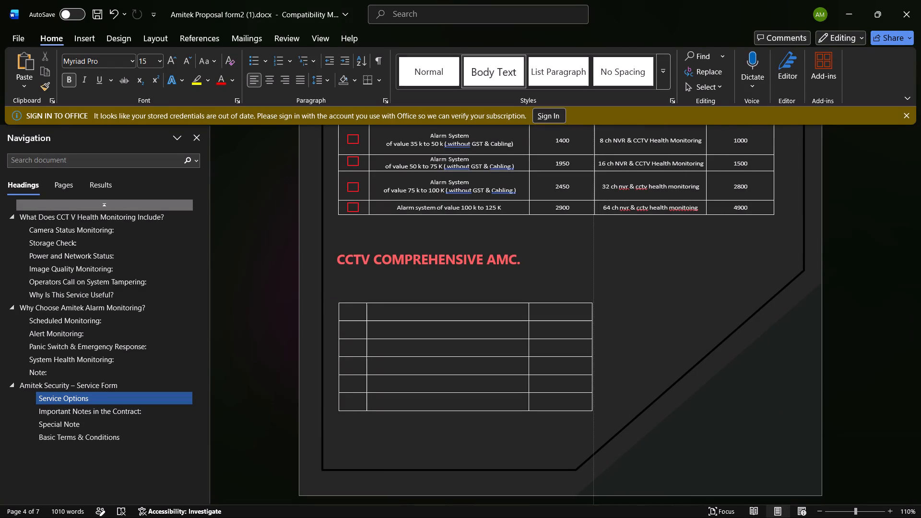
pyautogui.moveTo(593, 374); pyautogui.dragTo(592, 374)
pyautogui.moveTo(592, 374); pyautogui.dragTo(595, 373)
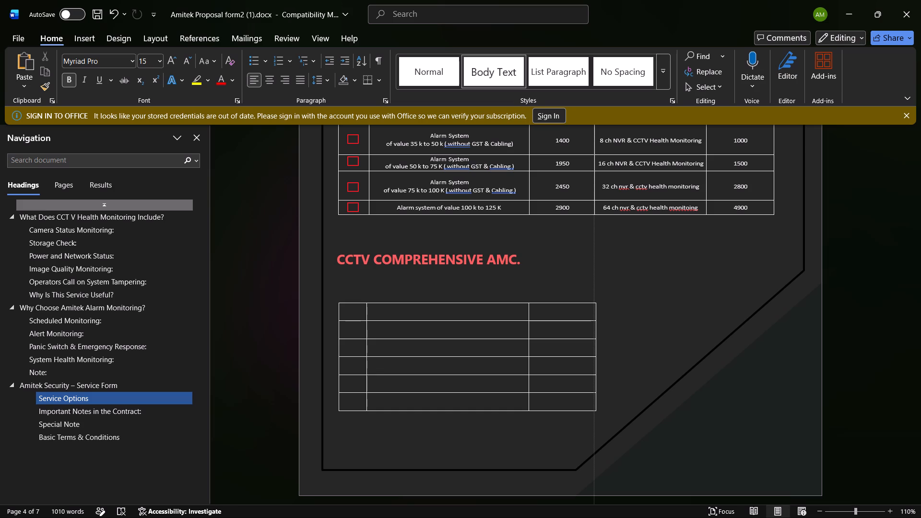
pyautogui.moveTo(595, 373); pyautogui.dragTo(600, 371)
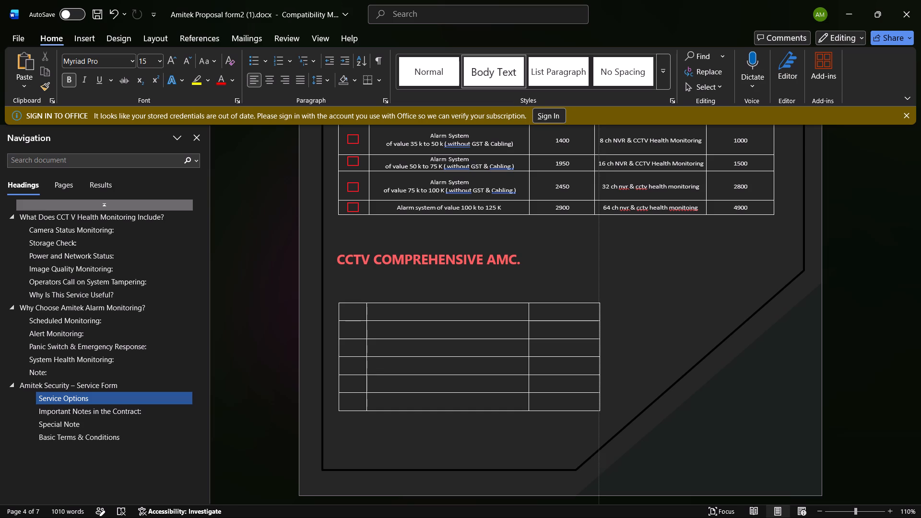
pyautogui.moveTo(600, 371); pyautogui.dragTo(594, 374)
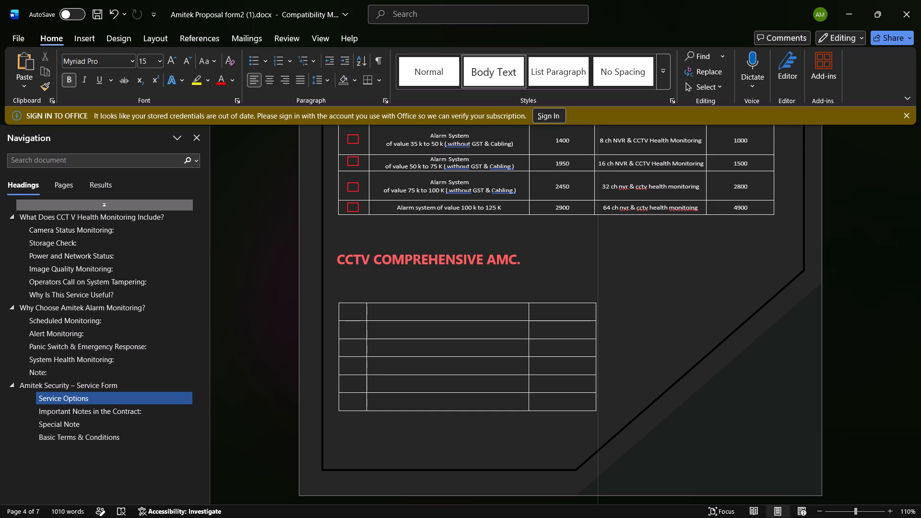
pyautogui.moveTo(594, 374); pyautogui.dragTo(594, 375)
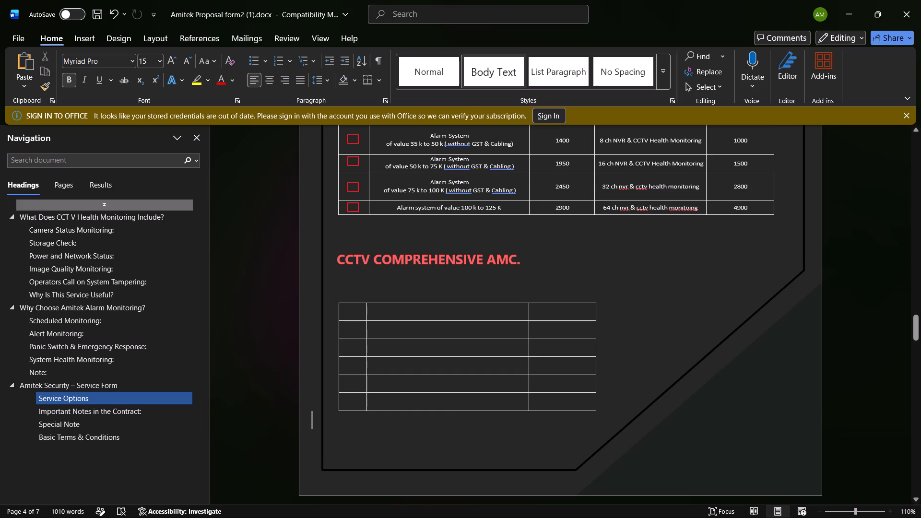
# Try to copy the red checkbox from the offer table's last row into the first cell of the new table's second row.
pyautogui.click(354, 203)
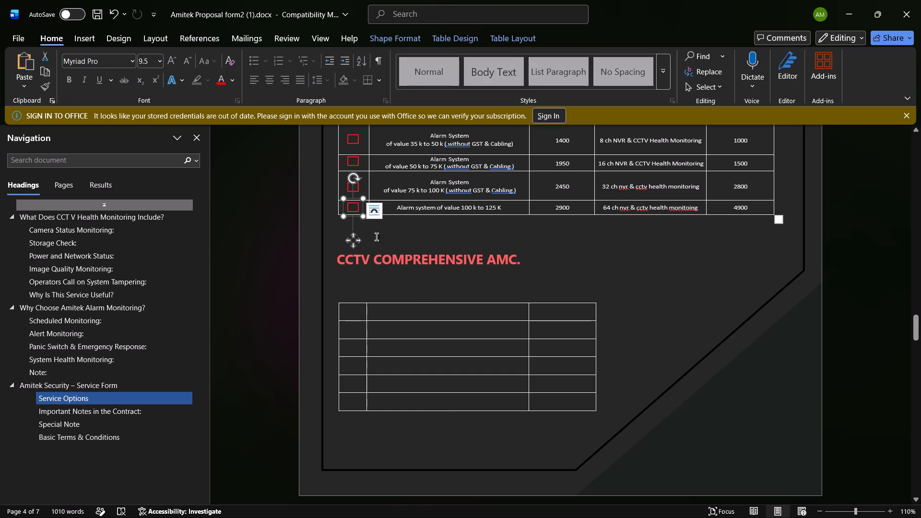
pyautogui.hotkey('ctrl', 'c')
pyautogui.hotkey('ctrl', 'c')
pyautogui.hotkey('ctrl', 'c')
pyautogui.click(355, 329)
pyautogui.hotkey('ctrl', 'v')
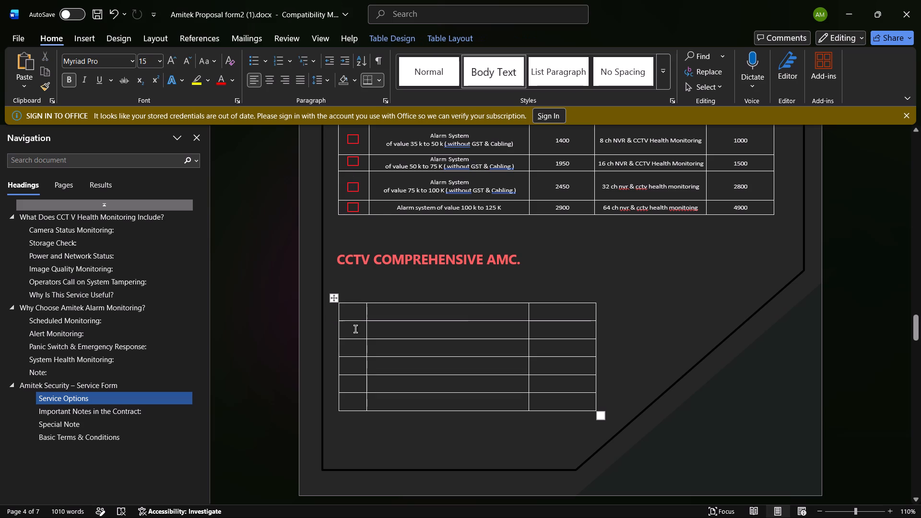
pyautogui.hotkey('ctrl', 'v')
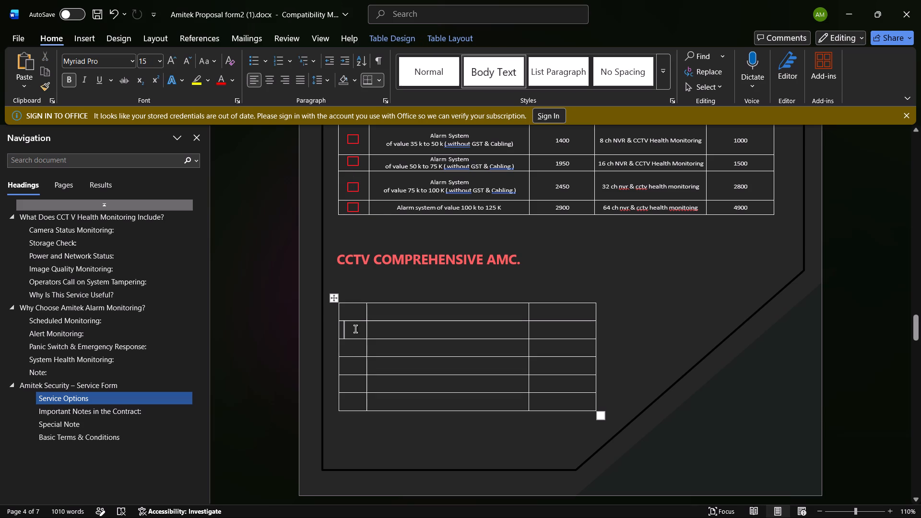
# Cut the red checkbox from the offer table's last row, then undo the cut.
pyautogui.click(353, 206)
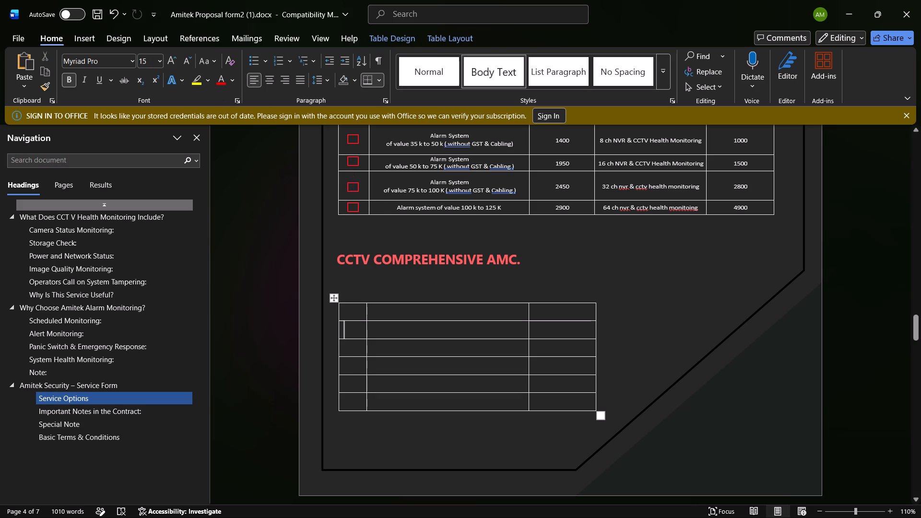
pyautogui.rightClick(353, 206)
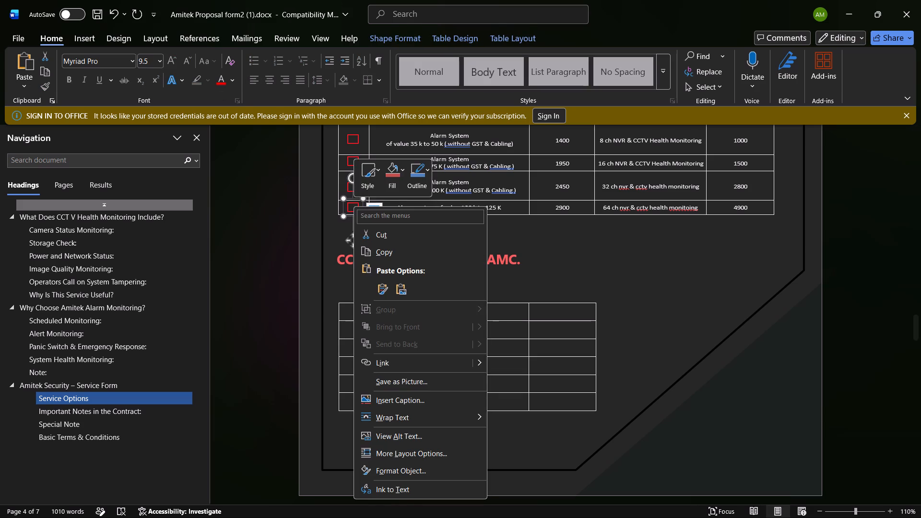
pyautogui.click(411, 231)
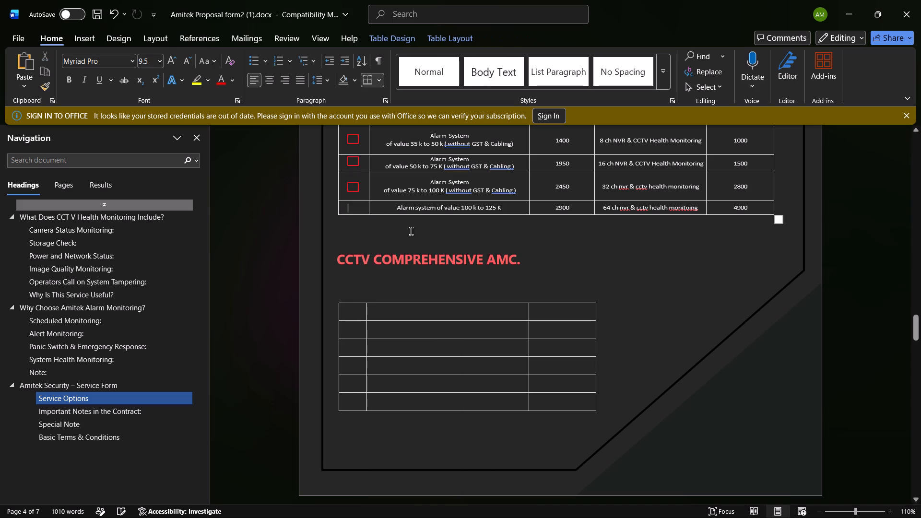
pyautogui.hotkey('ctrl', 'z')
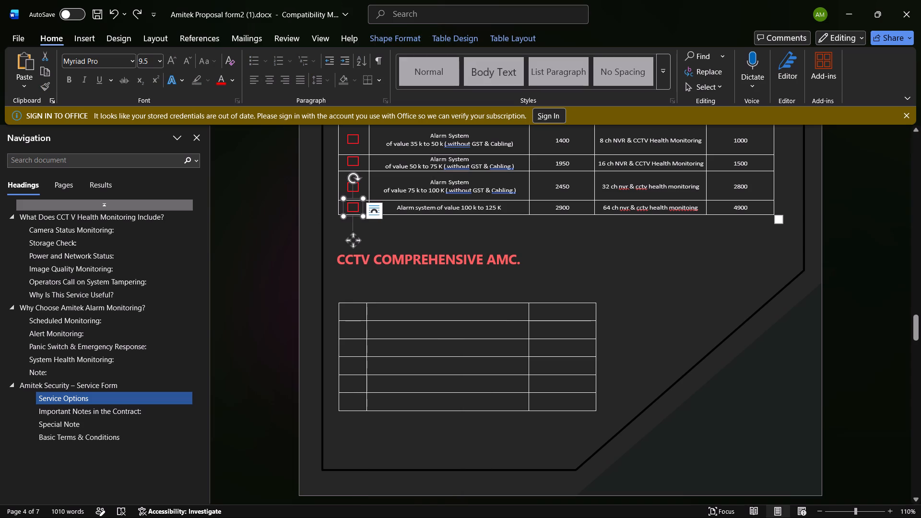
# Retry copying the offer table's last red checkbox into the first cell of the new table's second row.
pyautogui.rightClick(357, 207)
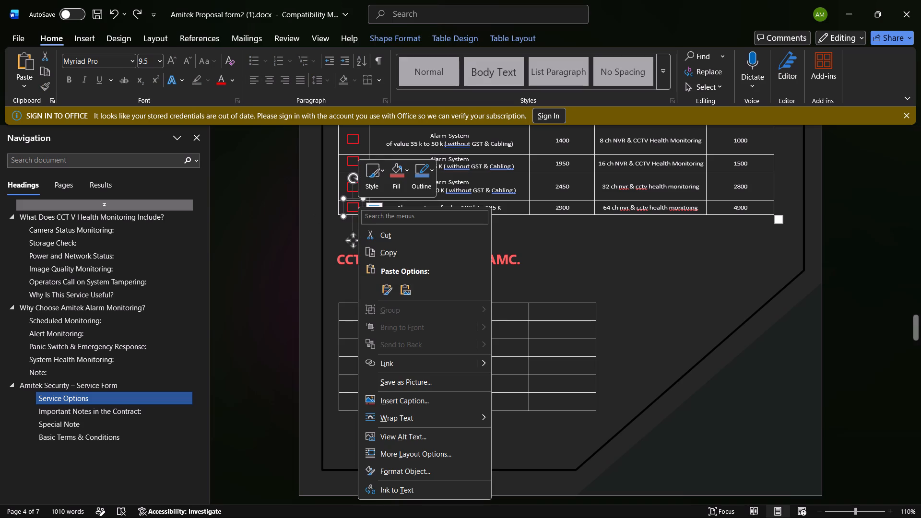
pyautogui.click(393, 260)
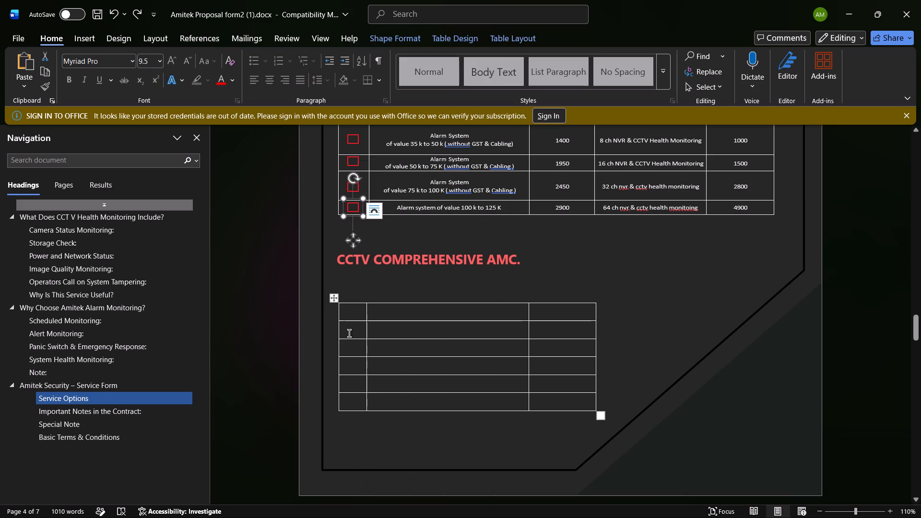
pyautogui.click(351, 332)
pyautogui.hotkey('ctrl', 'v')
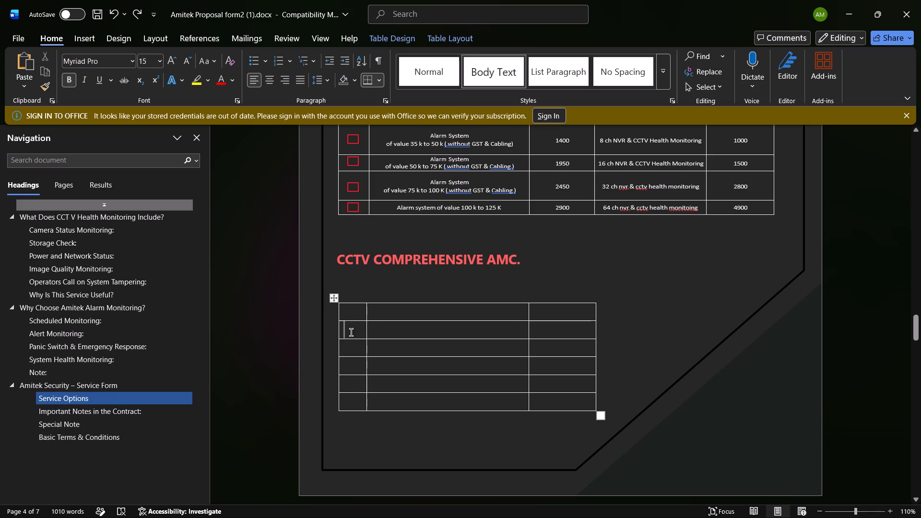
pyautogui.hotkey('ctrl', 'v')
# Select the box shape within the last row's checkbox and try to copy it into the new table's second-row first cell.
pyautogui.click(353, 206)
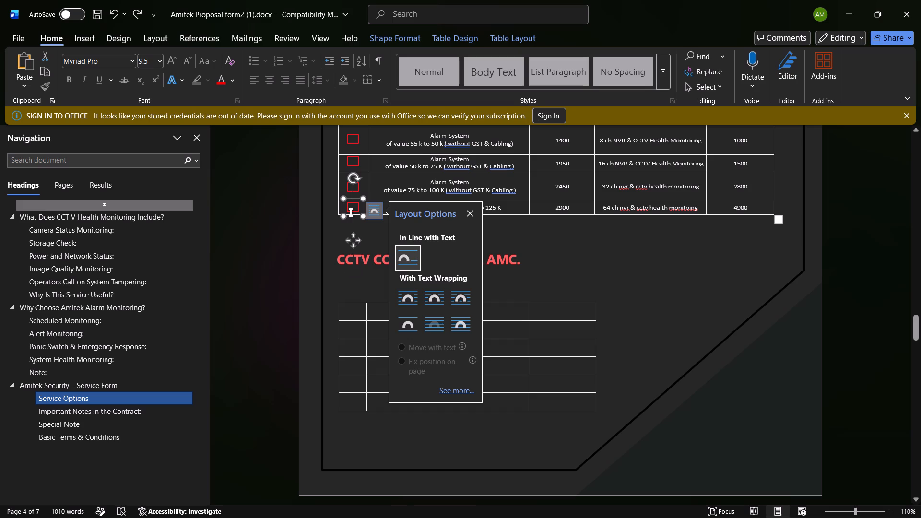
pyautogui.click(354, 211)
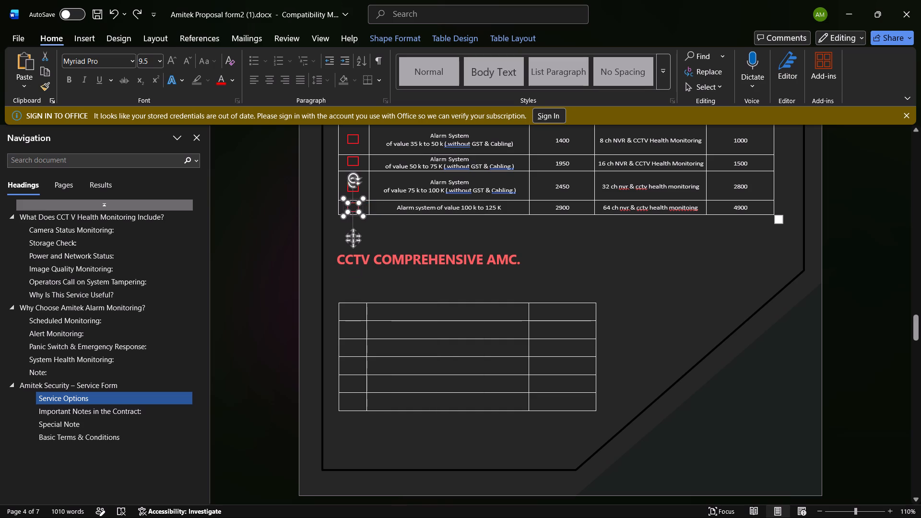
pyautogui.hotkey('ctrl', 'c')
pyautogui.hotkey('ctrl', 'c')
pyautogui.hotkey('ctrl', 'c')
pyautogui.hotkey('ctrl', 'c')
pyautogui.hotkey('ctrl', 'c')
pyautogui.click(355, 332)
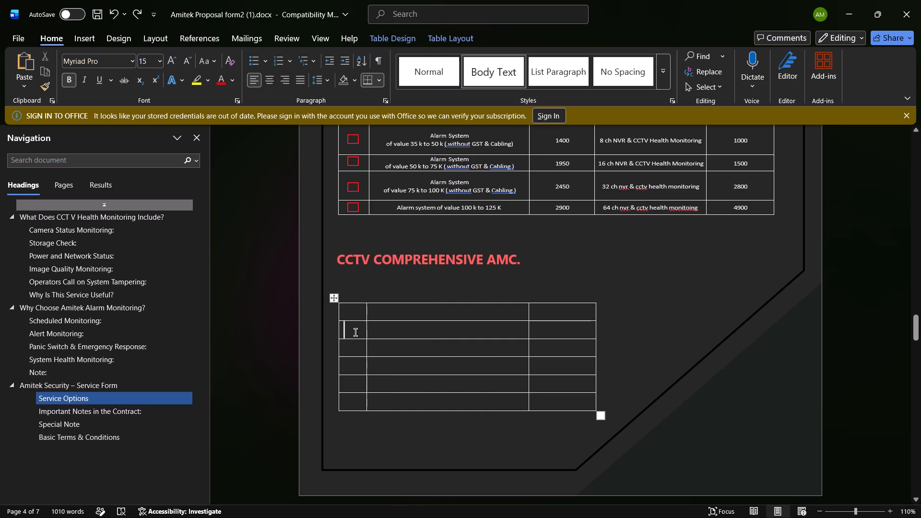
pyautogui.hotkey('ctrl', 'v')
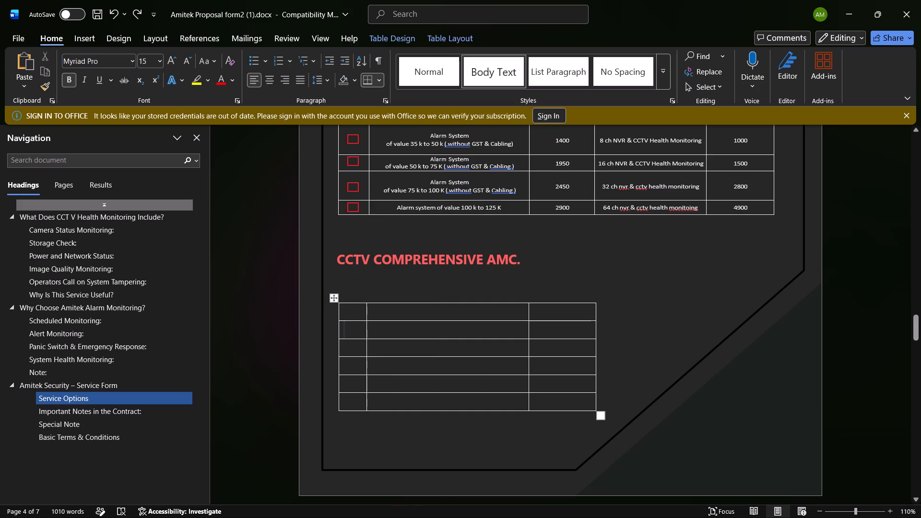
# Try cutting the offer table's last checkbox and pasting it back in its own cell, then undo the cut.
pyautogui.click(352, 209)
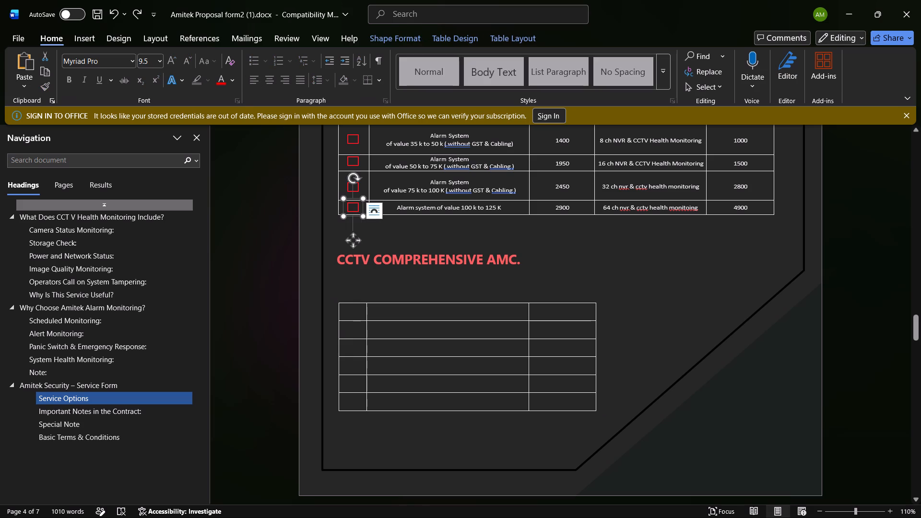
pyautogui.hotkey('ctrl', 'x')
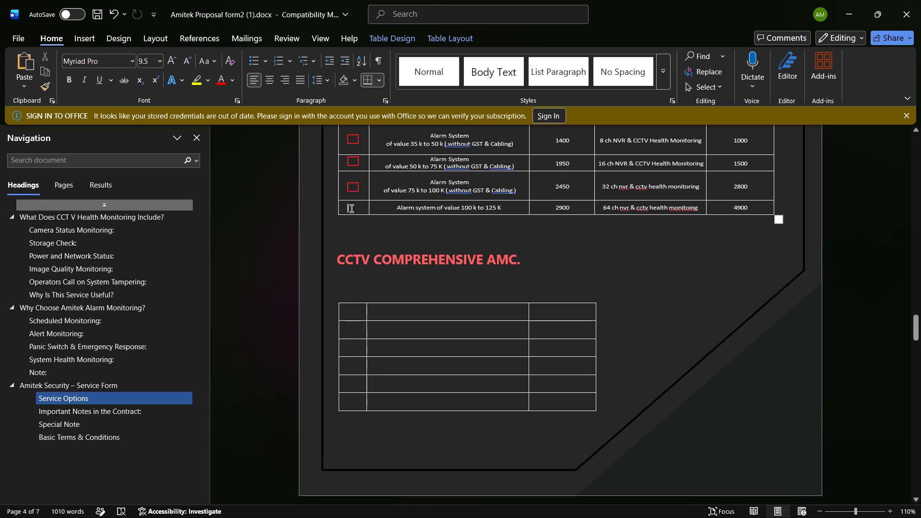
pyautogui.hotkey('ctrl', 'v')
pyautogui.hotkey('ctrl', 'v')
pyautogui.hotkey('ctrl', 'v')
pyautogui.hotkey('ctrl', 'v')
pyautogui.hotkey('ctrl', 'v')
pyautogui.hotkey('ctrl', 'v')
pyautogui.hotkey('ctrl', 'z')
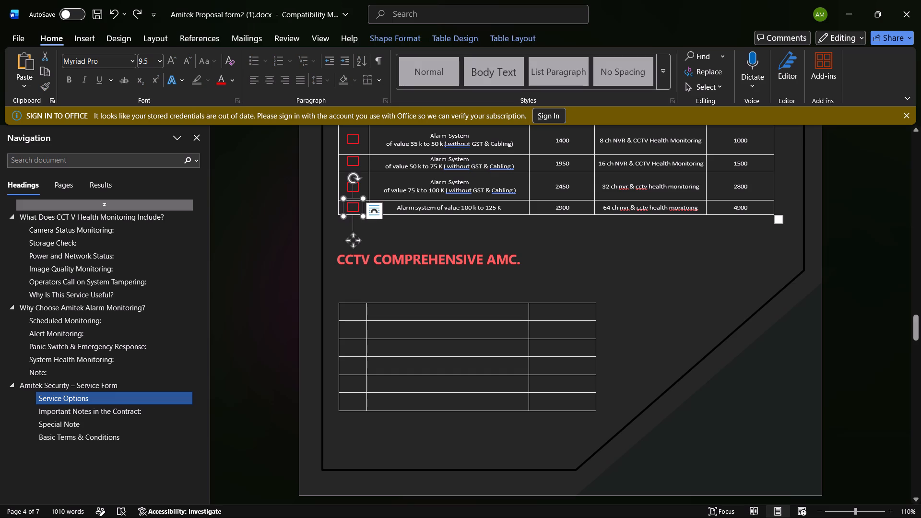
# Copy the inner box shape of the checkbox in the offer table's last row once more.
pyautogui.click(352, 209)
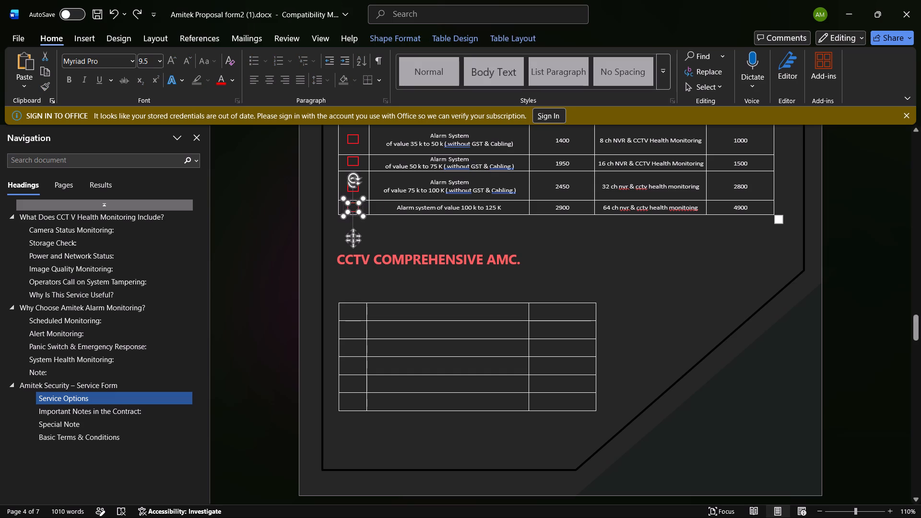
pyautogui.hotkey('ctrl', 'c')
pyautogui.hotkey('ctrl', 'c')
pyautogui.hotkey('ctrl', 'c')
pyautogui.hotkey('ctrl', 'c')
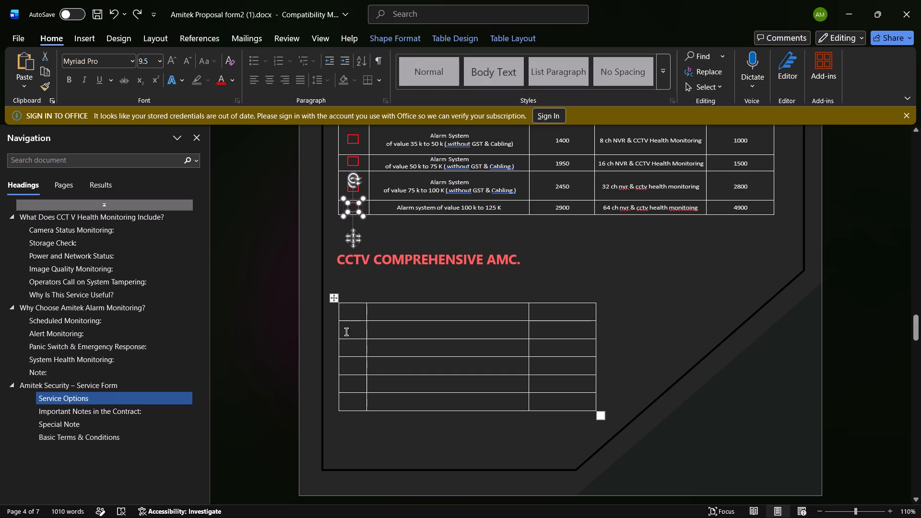
# Apply the red font colour in the first cell of the new table's second row and check the other colour options.
pyautogui.click(349, 333)
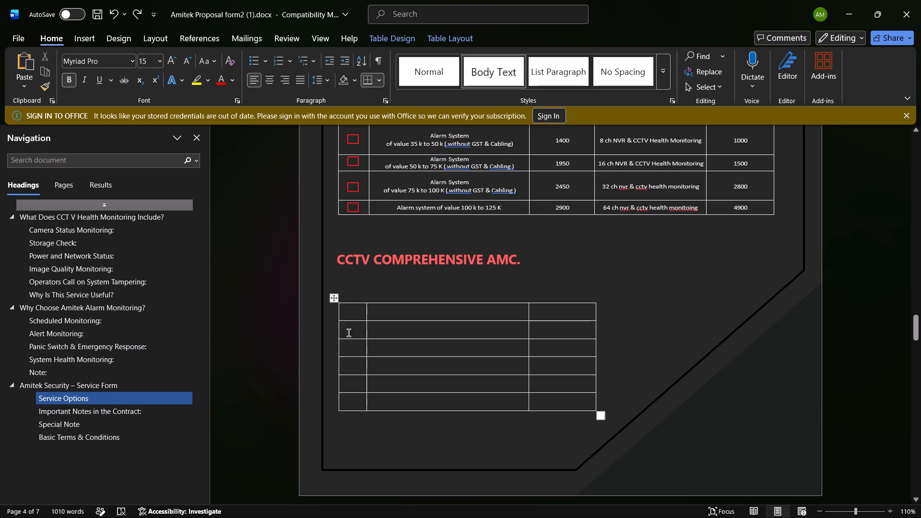
pyautogui.click(227, 84)
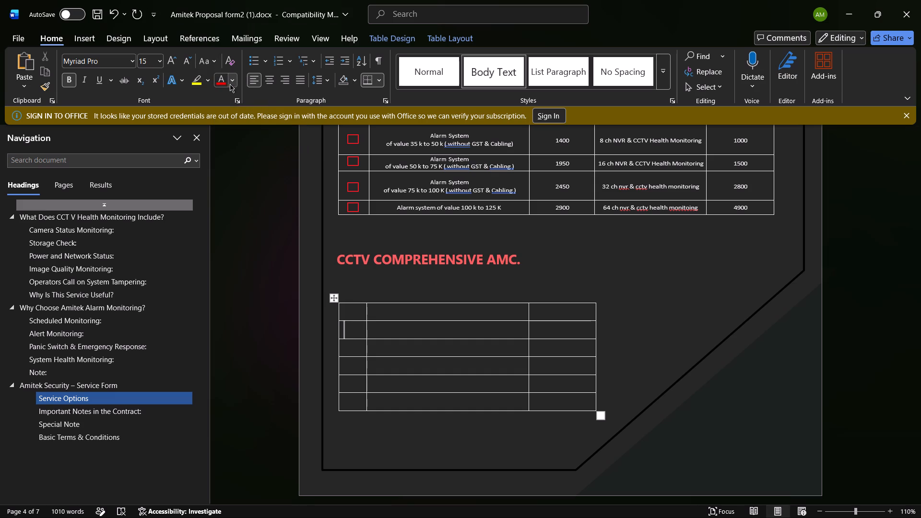
pyautogui.click(231, 83)
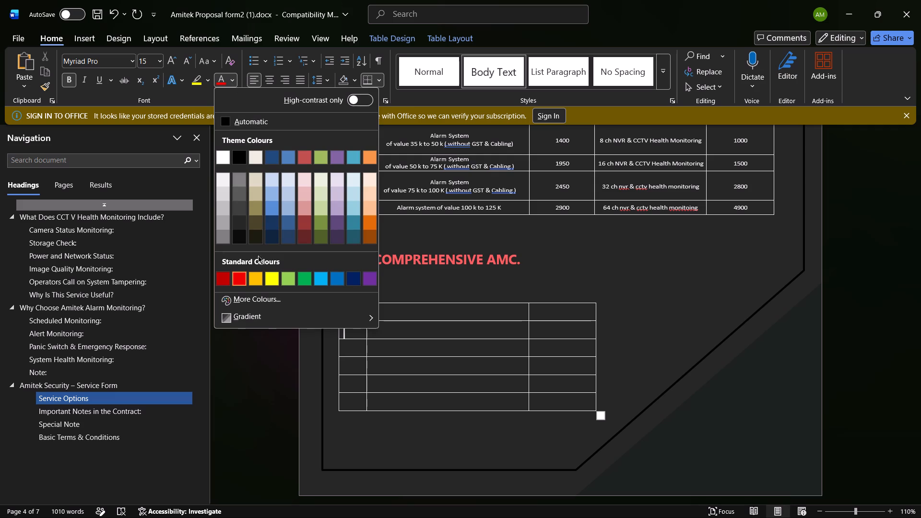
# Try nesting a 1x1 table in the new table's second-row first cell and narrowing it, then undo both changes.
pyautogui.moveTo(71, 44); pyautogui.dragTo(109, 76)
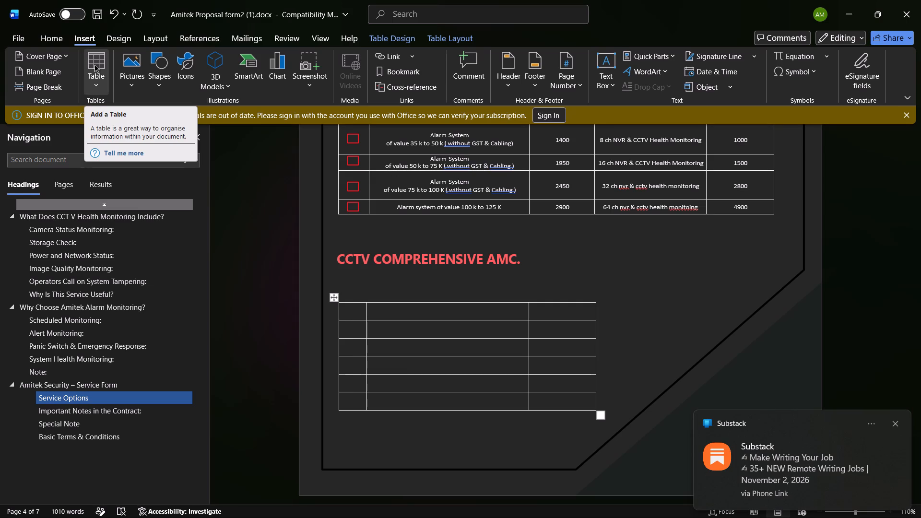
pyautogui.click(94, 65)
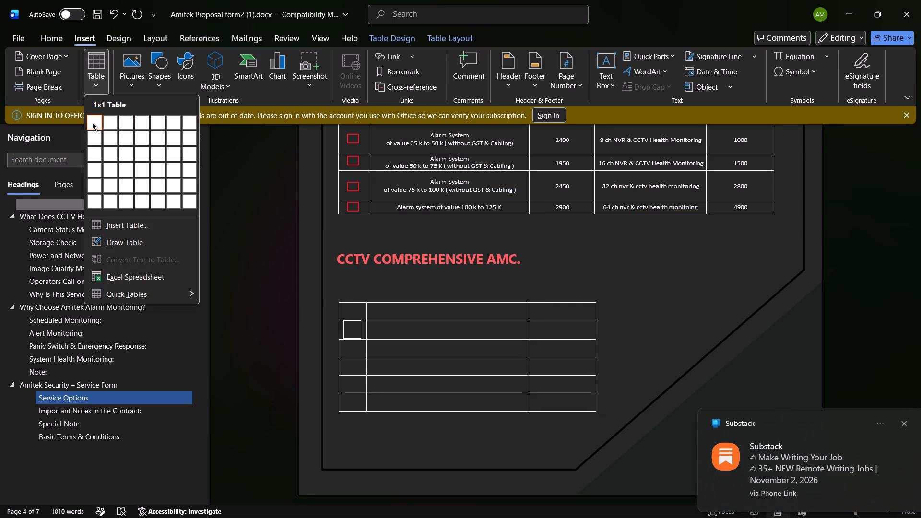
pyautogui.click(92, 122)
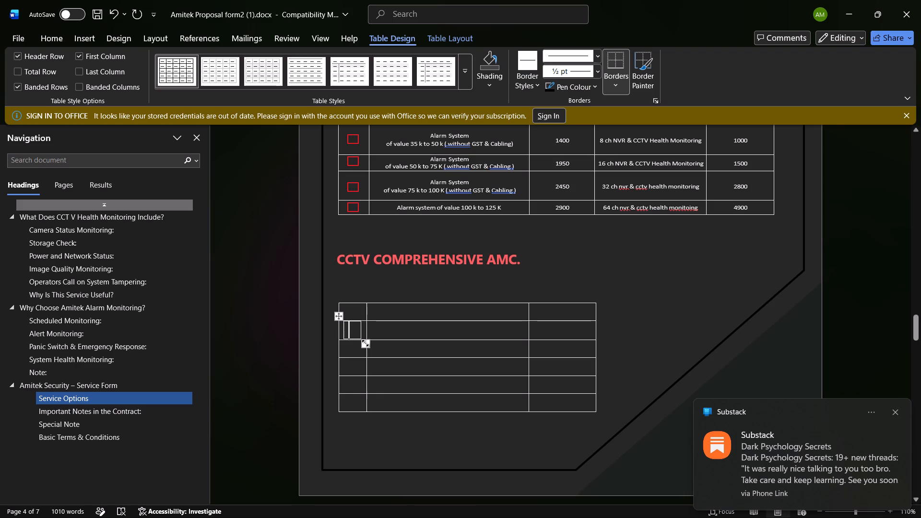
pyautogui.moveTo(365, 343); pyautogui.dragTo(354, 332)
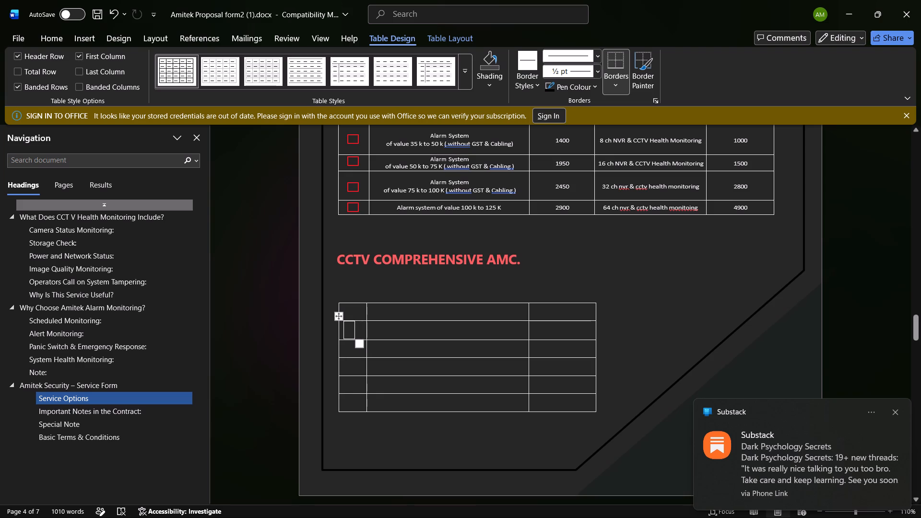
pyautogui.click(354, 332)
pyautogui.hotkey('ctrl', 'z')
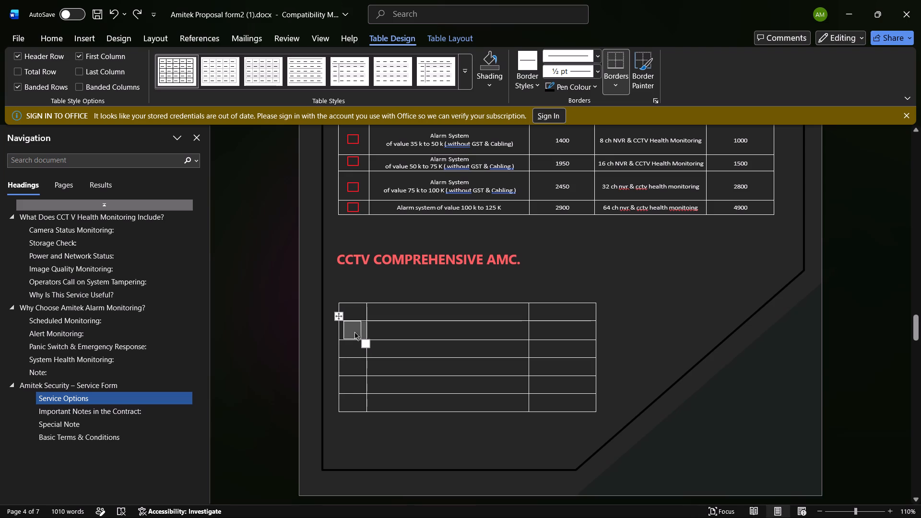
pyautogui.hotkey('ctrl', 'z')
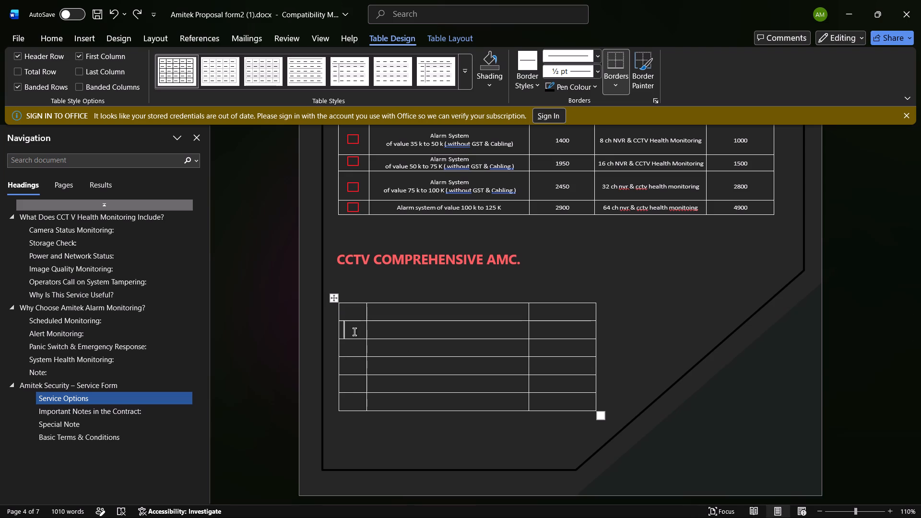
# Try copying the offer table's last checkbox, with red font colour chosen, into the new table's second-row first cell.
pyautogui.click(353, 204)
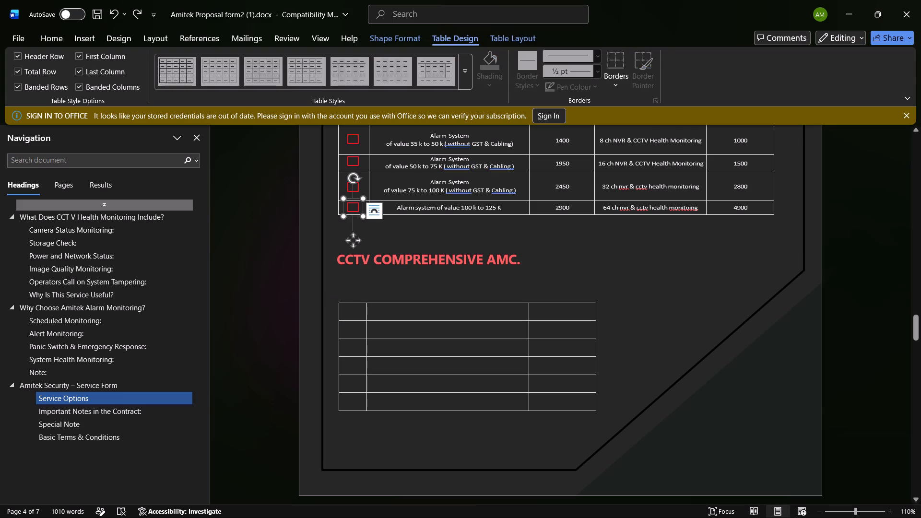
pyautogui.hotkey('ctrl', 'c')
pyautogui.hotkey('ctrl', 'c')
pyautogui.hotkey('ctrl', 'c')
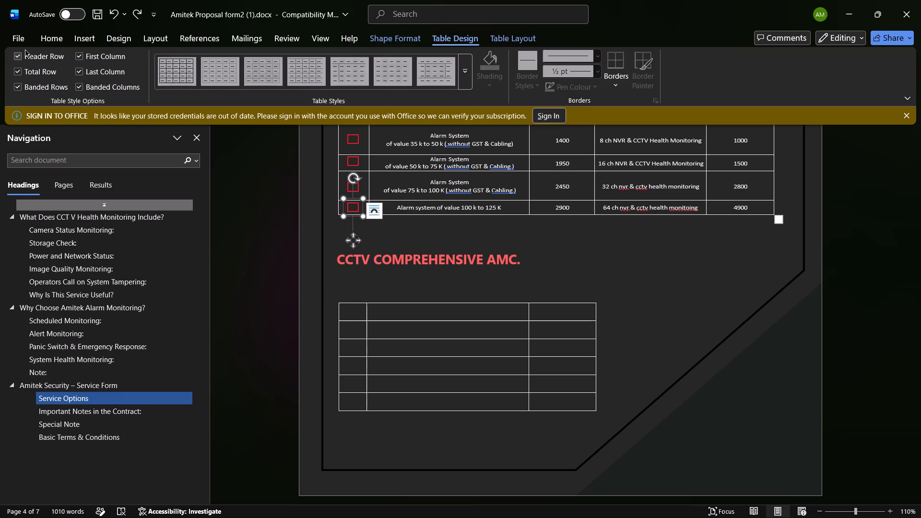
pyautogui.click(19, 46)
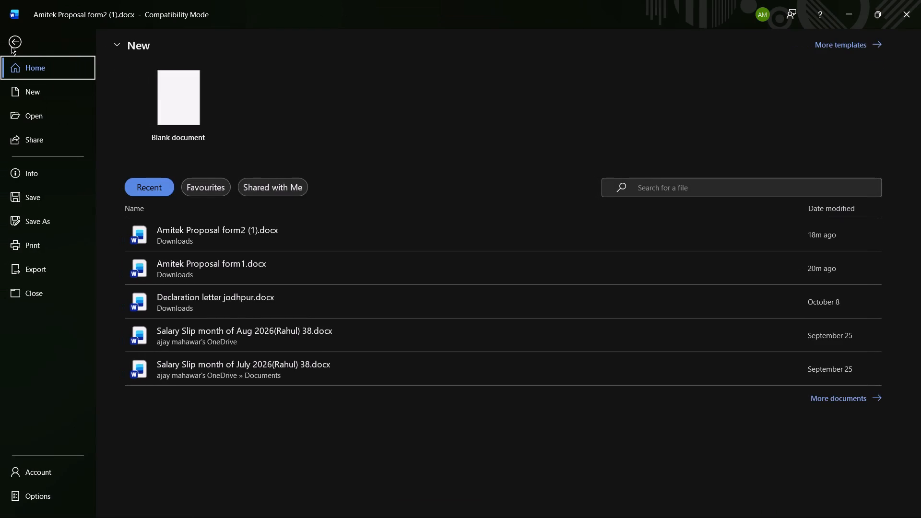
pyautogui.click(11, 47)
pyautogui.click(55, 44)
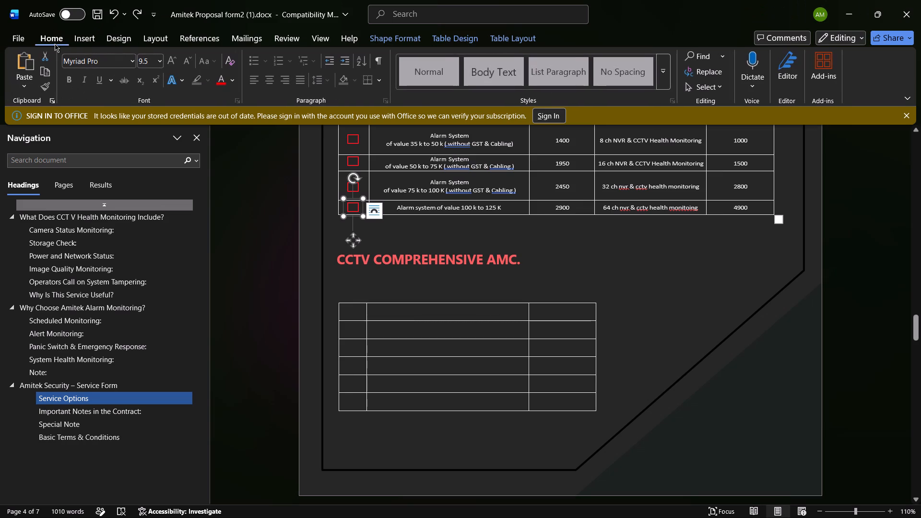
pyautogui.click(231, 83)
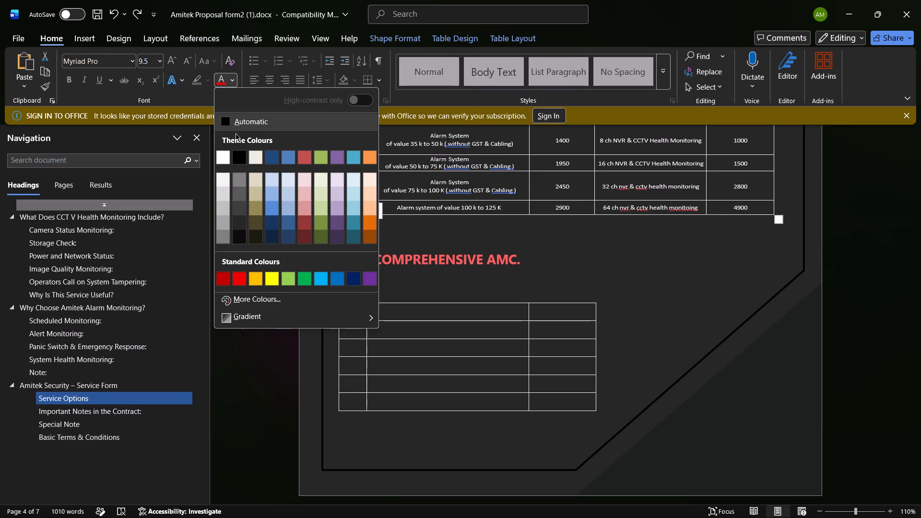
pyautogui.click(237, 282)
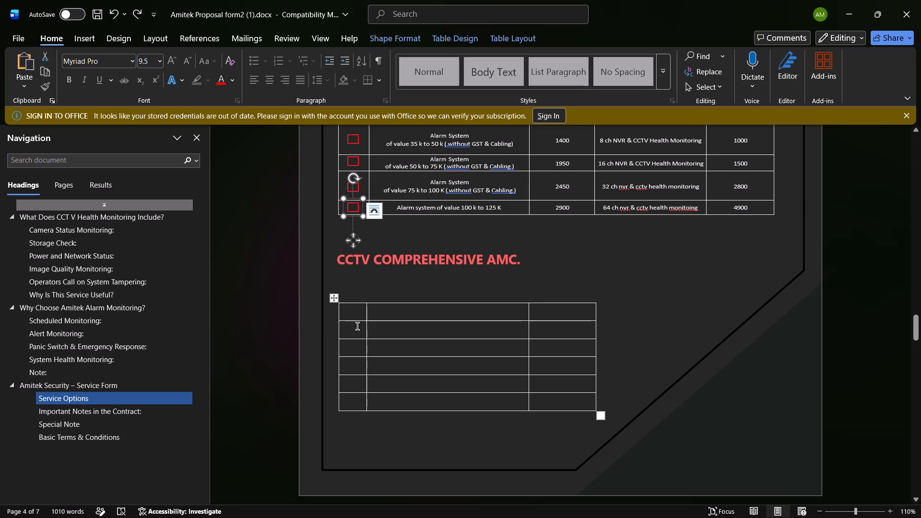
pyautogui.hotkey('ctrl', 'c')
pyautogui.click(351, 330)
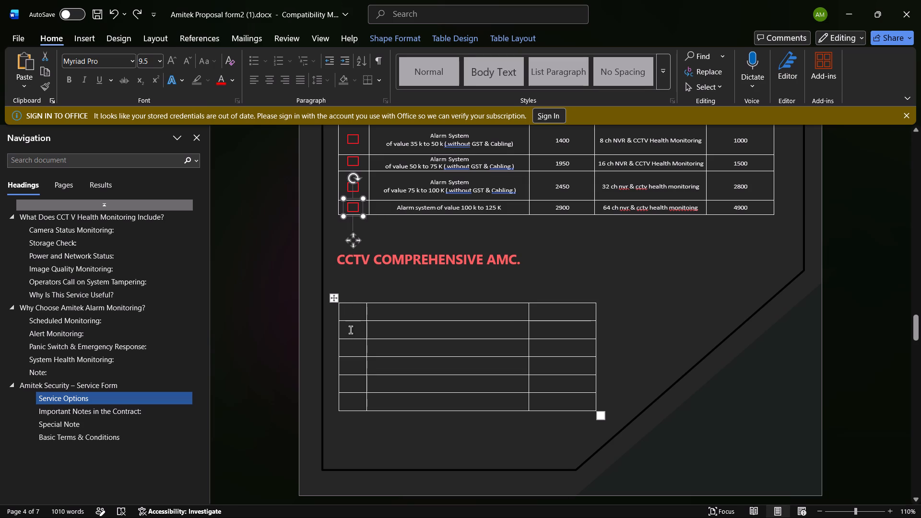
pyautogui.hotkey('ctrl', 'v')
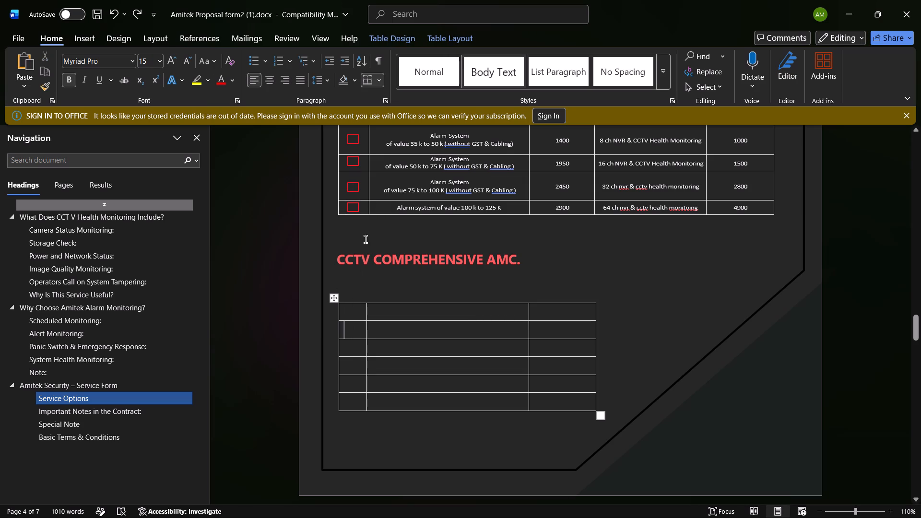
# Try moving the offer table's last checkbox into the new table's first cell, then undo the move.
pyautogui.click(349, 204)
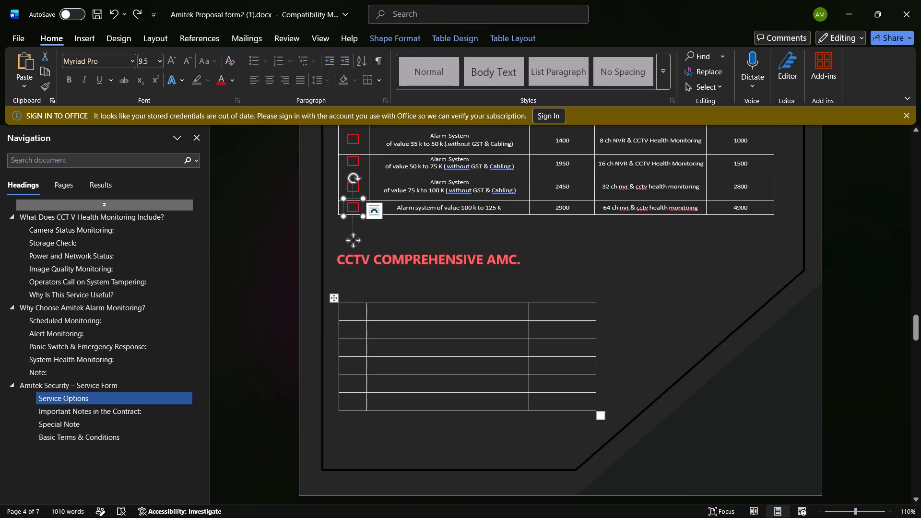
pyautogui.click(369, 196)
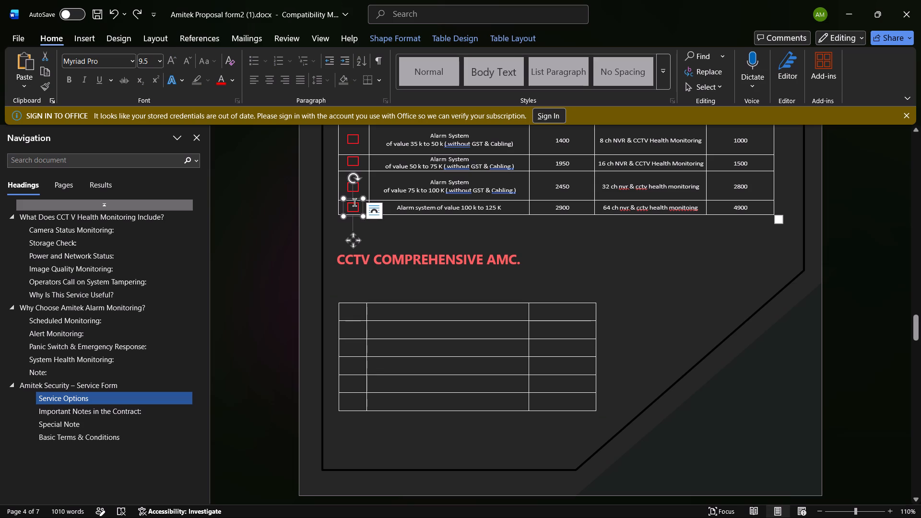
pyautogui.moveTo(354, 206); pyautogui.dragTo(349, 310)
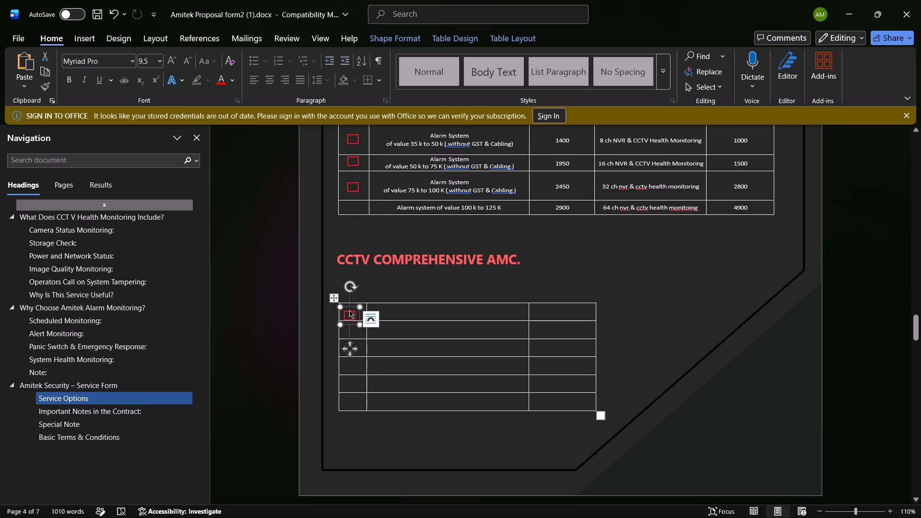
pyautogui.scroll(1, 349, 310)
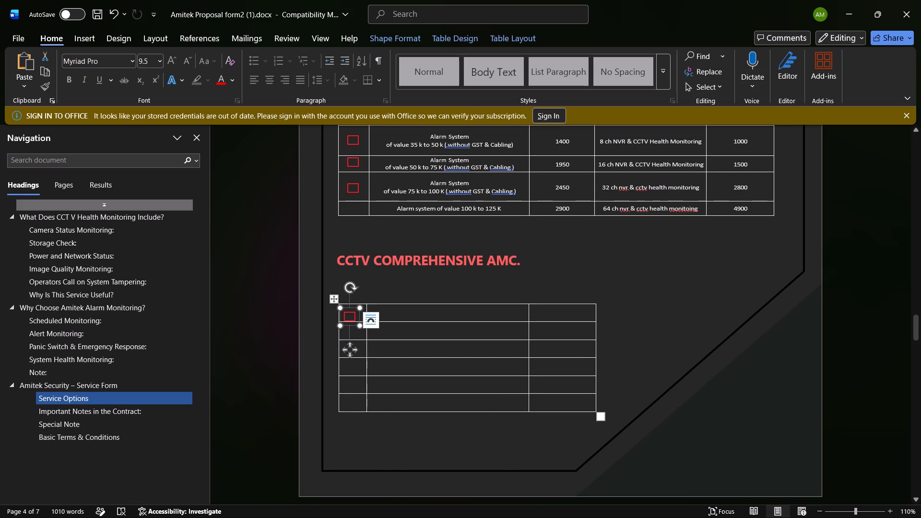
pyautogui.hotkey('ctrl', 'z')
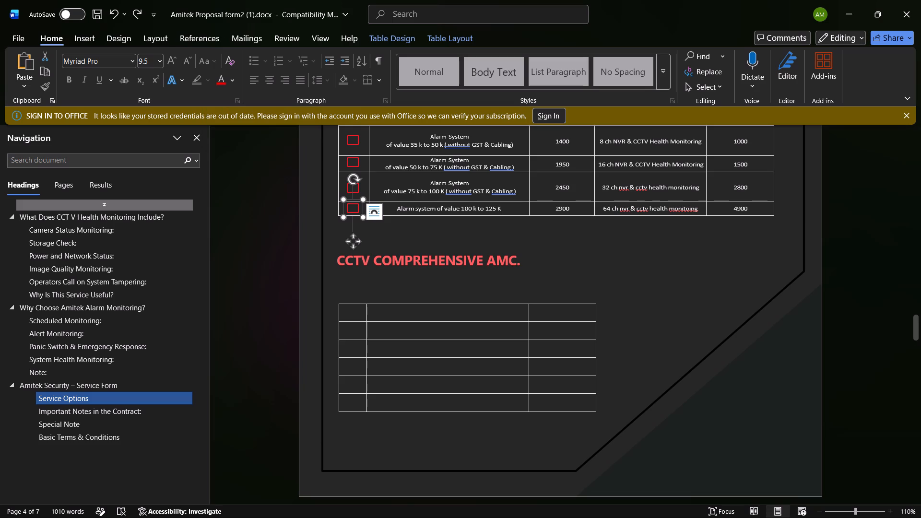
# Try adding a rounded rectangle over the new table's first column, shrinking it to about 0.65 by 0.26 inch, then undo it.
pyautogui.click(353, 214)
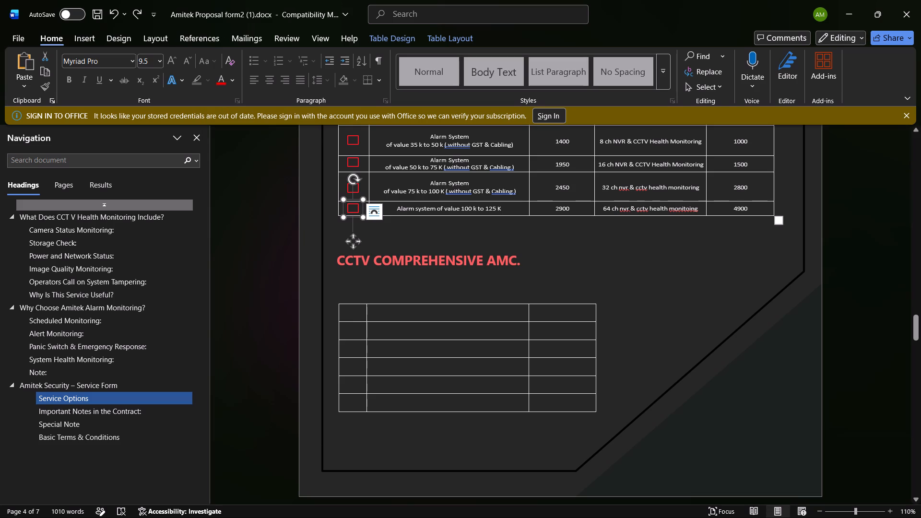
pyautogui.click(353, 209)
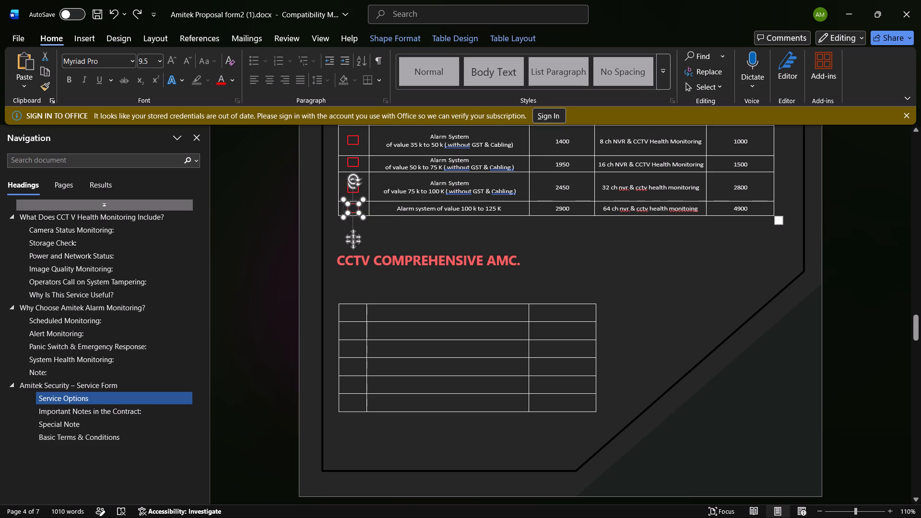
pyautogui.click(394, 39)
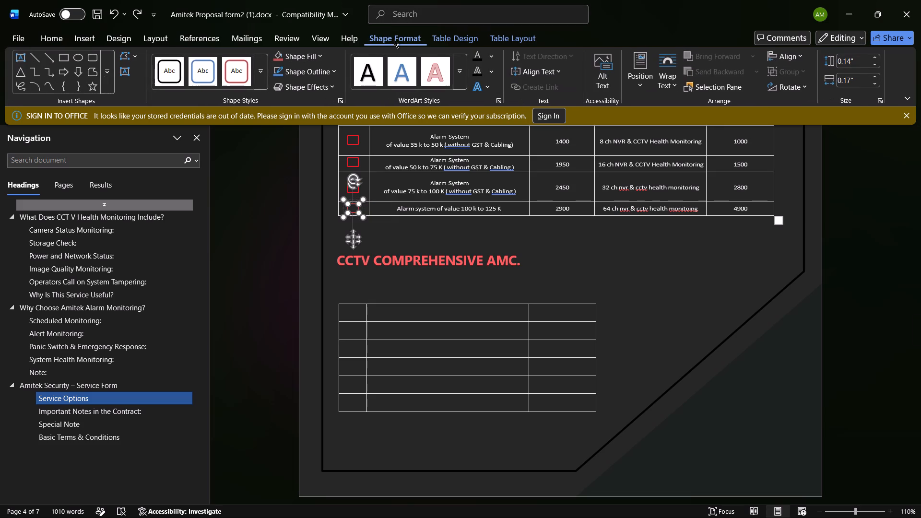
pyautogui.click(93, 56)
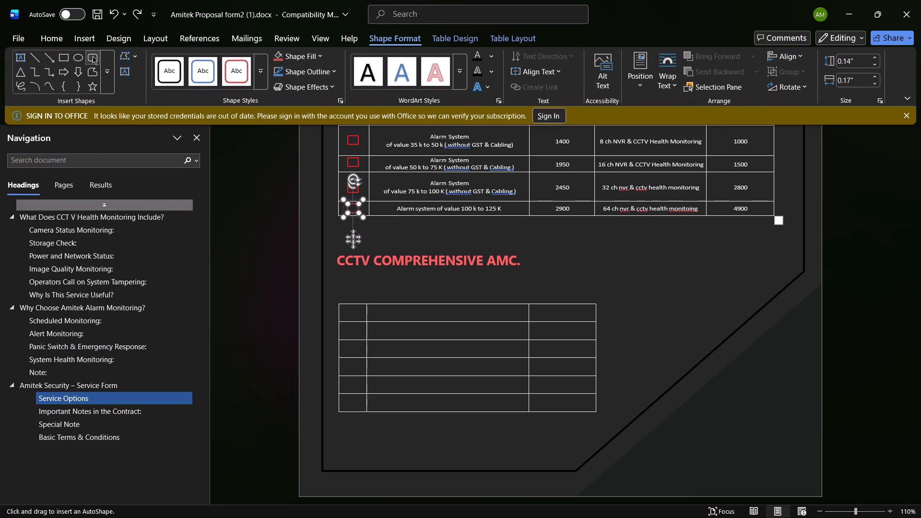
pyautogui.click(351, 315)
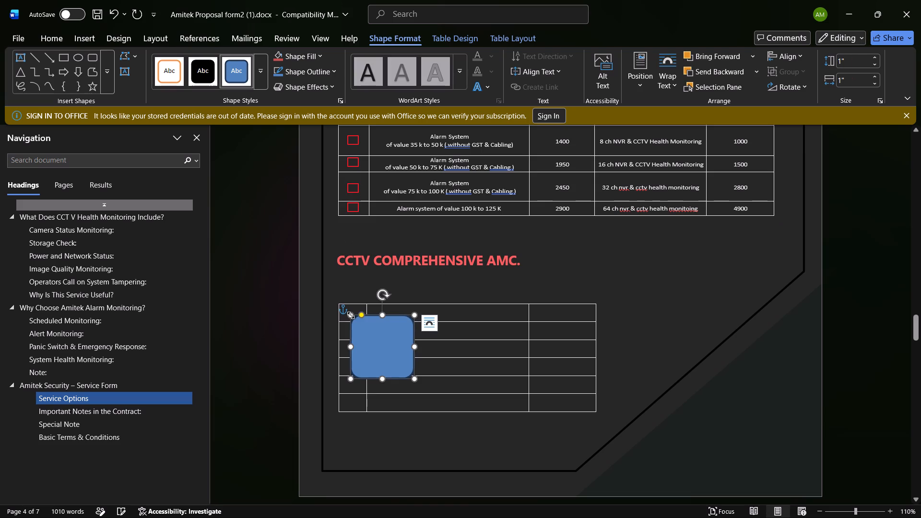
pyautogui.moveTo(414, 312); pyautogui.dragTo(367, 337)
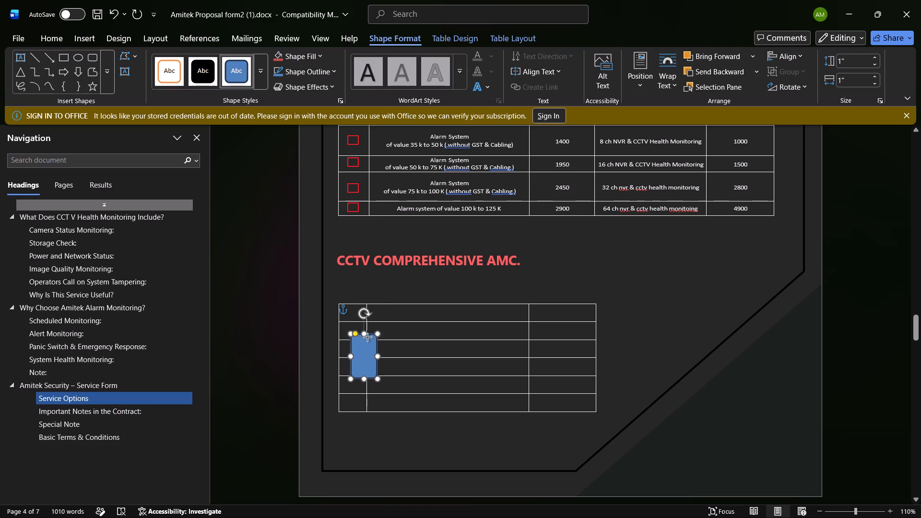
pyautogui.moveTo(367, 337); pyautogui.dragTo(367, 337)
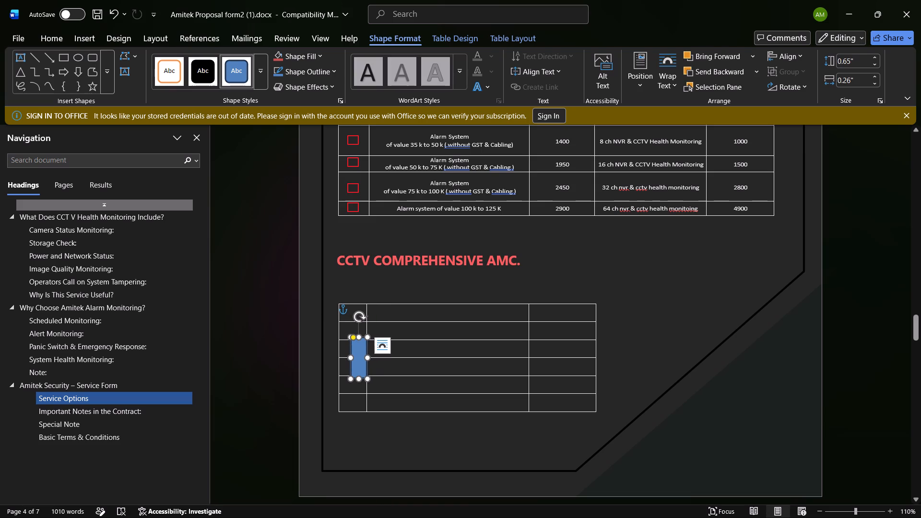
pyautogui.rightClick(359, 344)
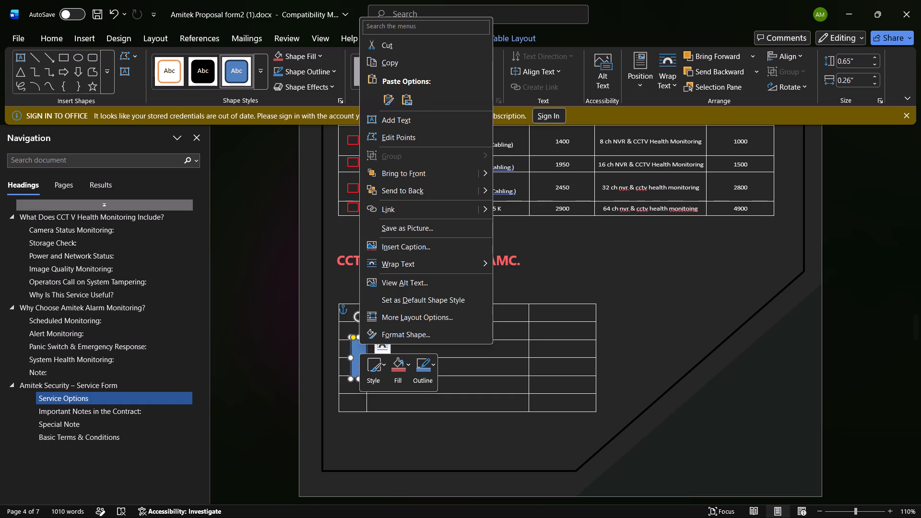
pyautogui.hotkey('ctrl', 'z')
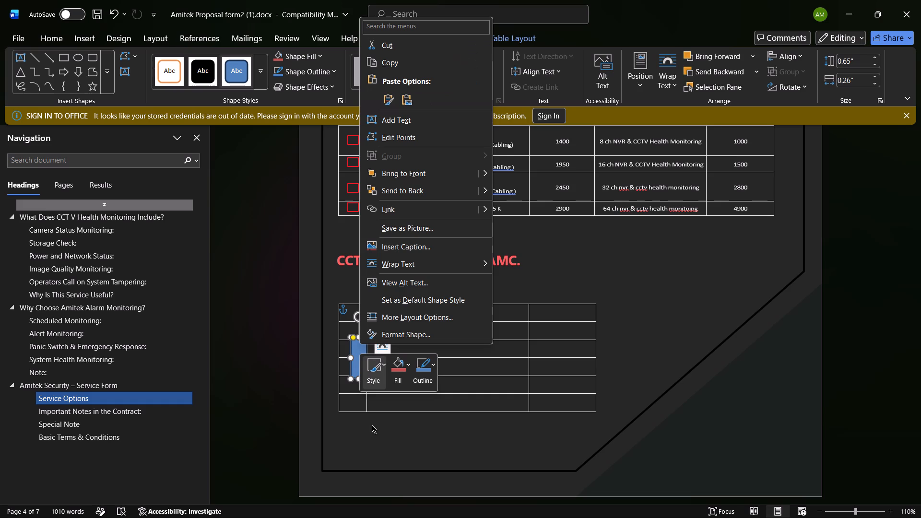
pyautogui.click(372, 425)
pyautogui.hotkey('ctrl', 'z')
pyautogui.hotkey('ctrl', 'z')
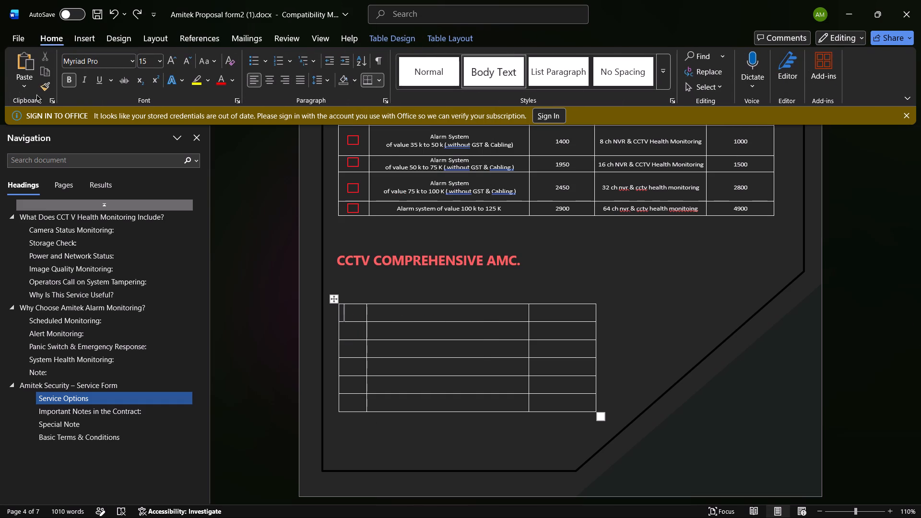
# Insert a nested 1x1 table in the first cell of the new table's top row as a checkbox.
pyautogui.click(110, 35)
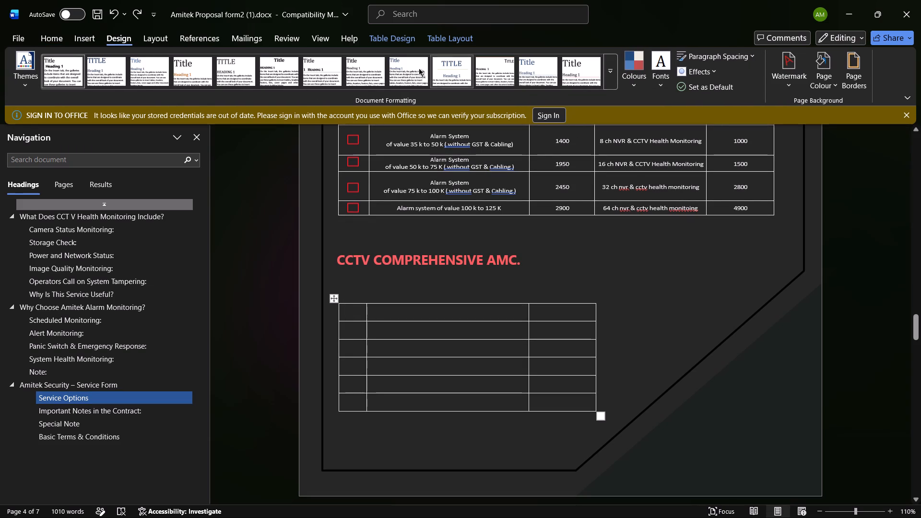
pyautogui.click(89, 37)
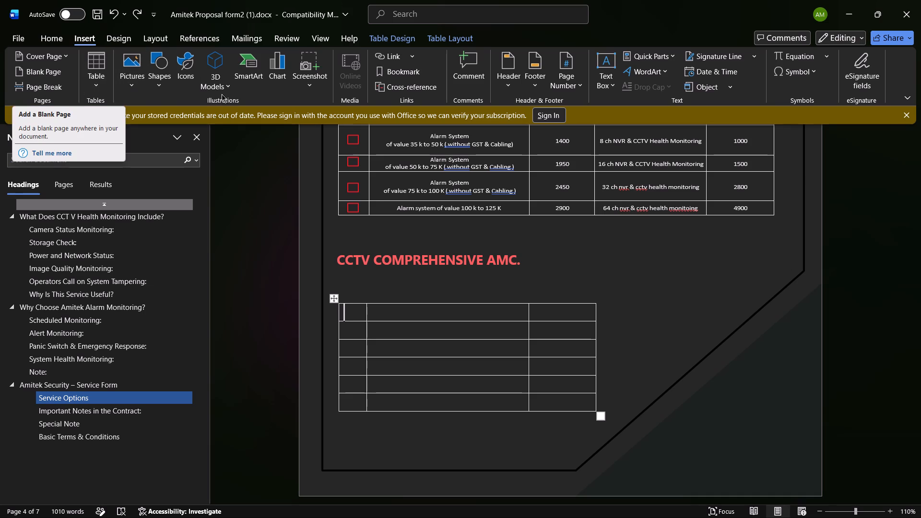
pyautogui.click(97, 82)
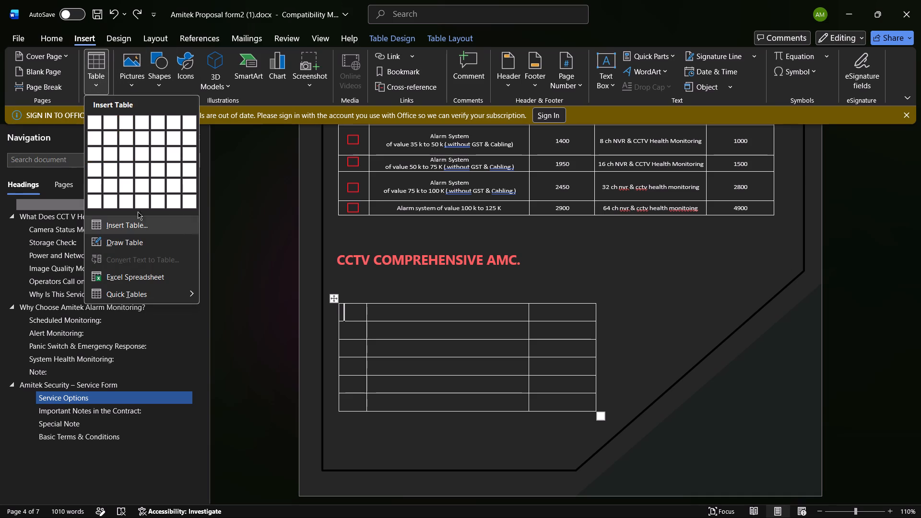
pyautogui.click(96, 124)
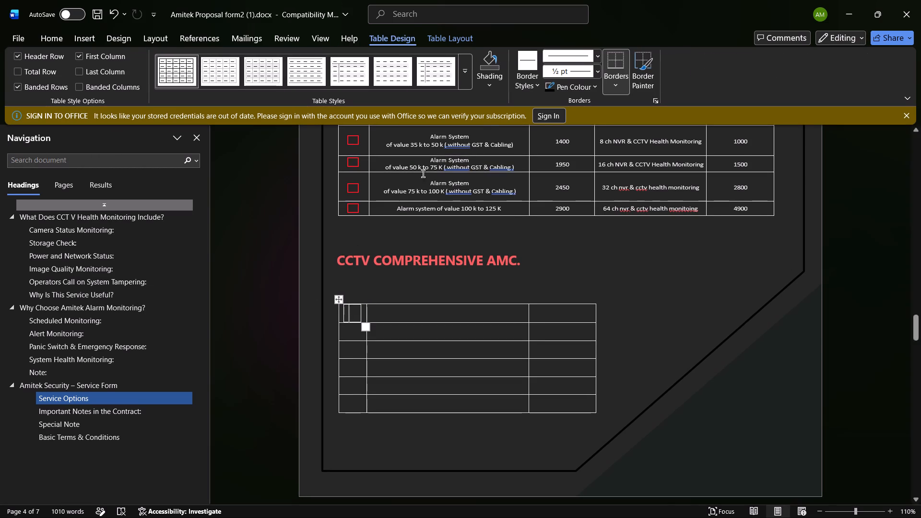
pyautogui.click(309, 330)
pyautogui.click(436, 280)
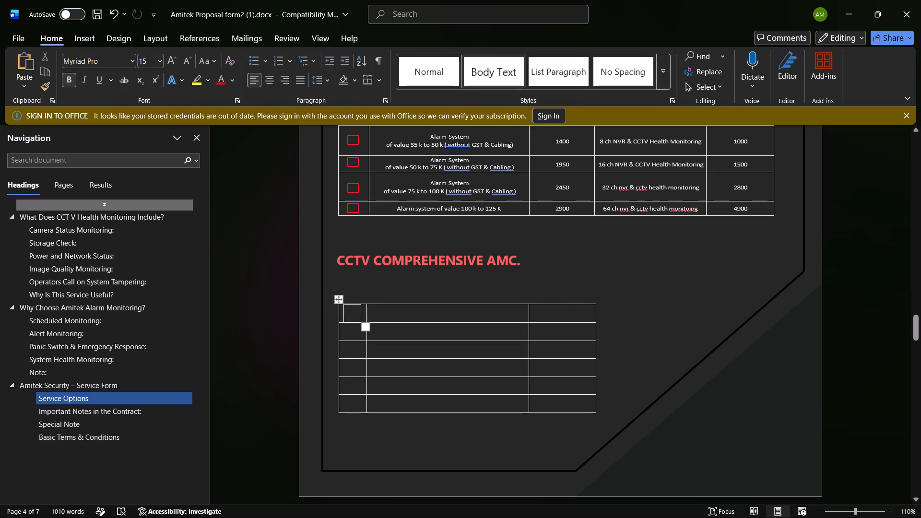
pyautogui.click(354, 315)
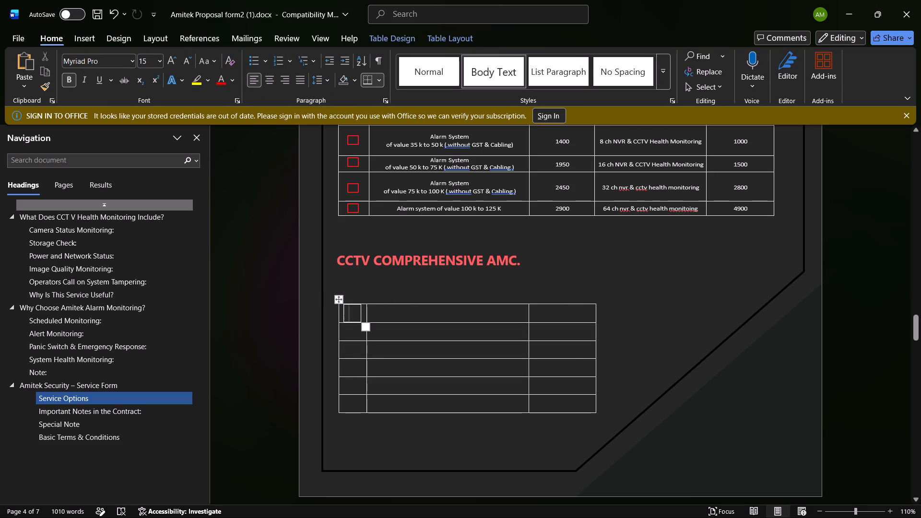
# Delete the nested one-cell table from the first cell of the new table's top row, shifting cells left.
pyautogui.click(359, 310)
pyautogui.tripleClick(359, 310)
pyautogui.doubleClick(359, 310)
pyautogui.rightClick(359, 310)
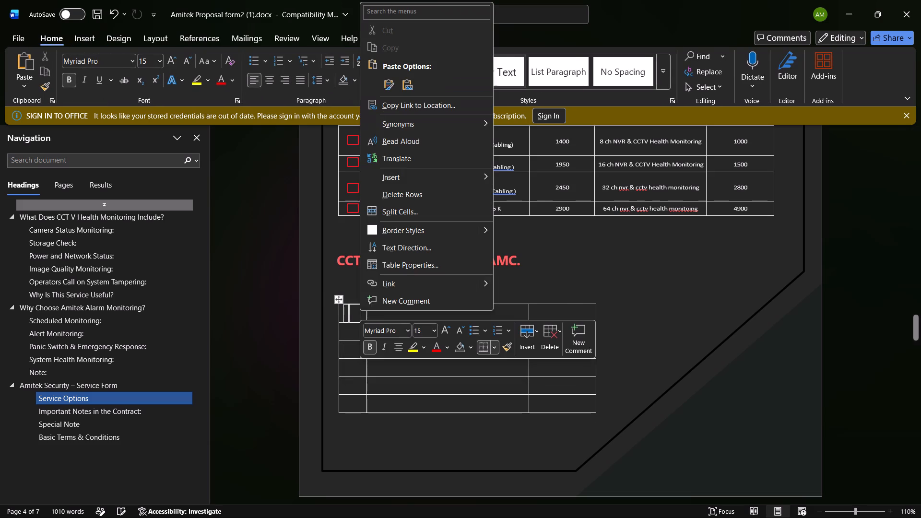
pyautogui.click(433, 352)
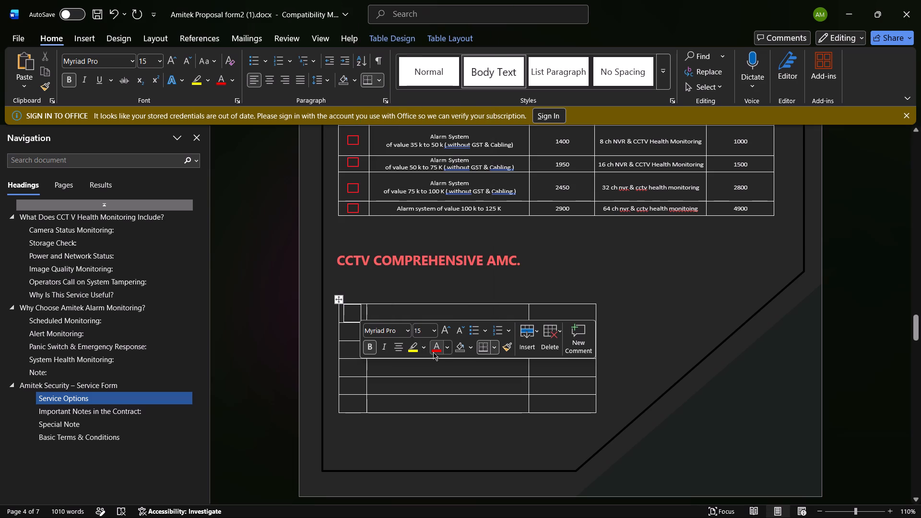
pyautogui.click(552, 335)
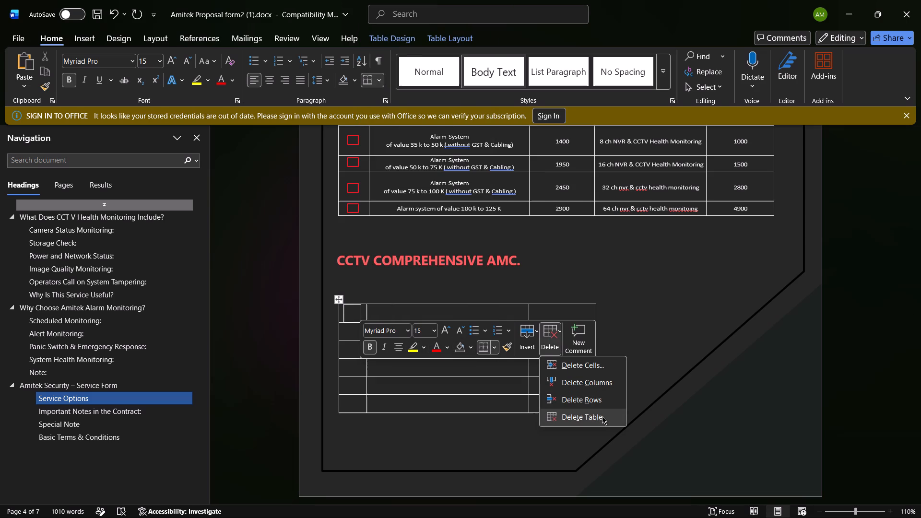
pyautogui.click(576, 367)
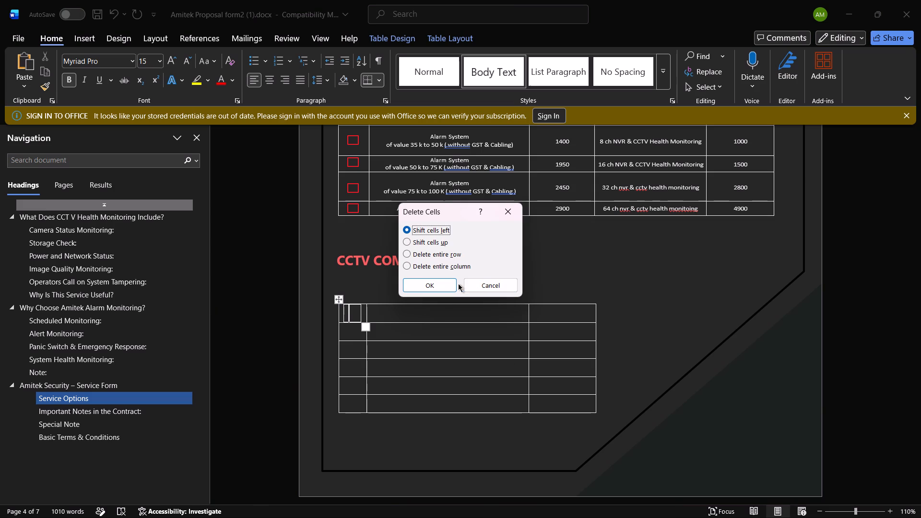
pyautogui.click(449, 283)
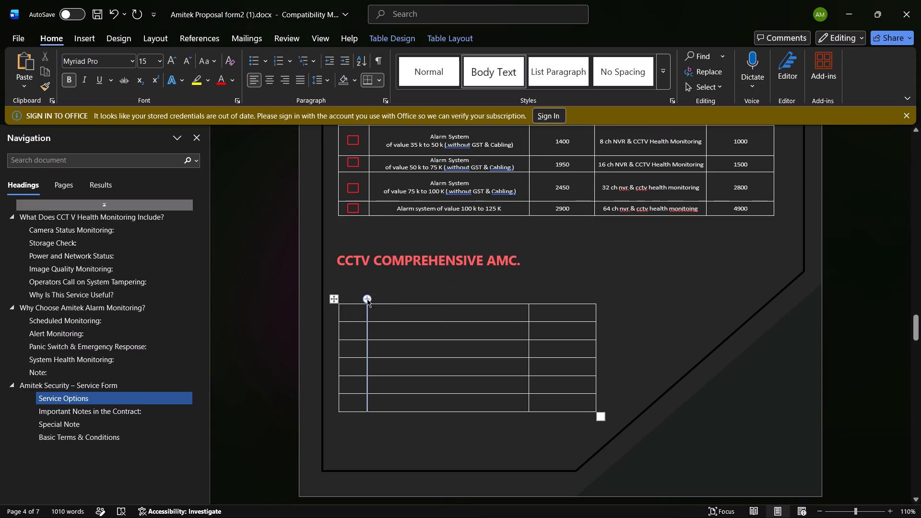
# Copy the red checkbox from the offer table's 75 k to 100 K row into the new table's top-row first cell.
pyautogui.rightClick(353, 188)
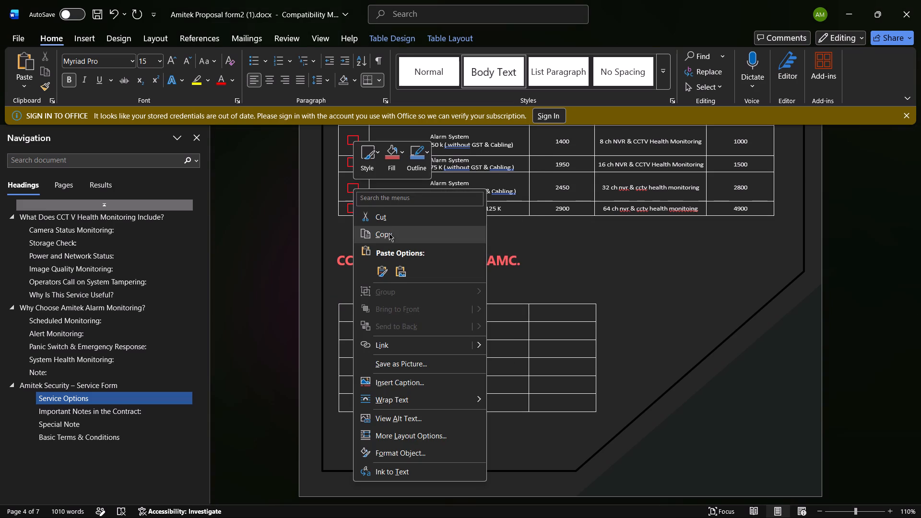
pyautogui.click(389, 233)
pyautogui.click(354, 312)
pyautogui.rightClick(354, 312)
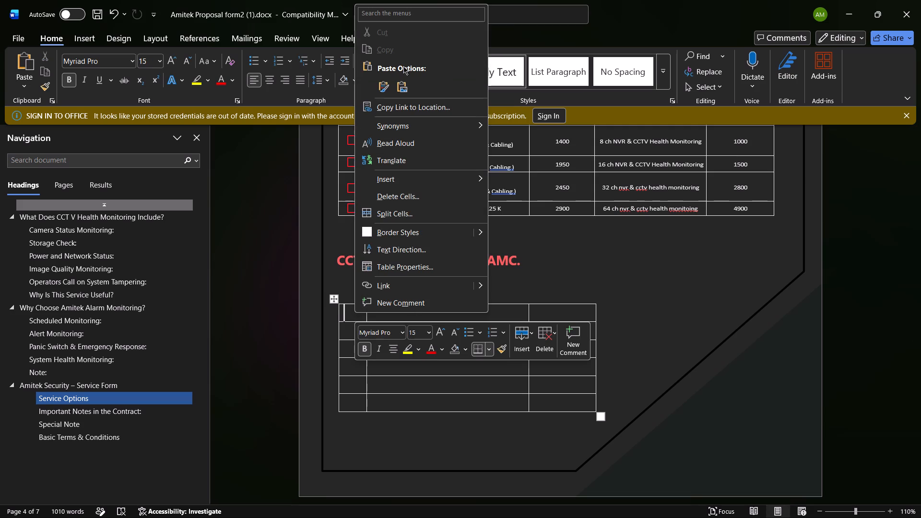
pyautogui.click(387, 86)
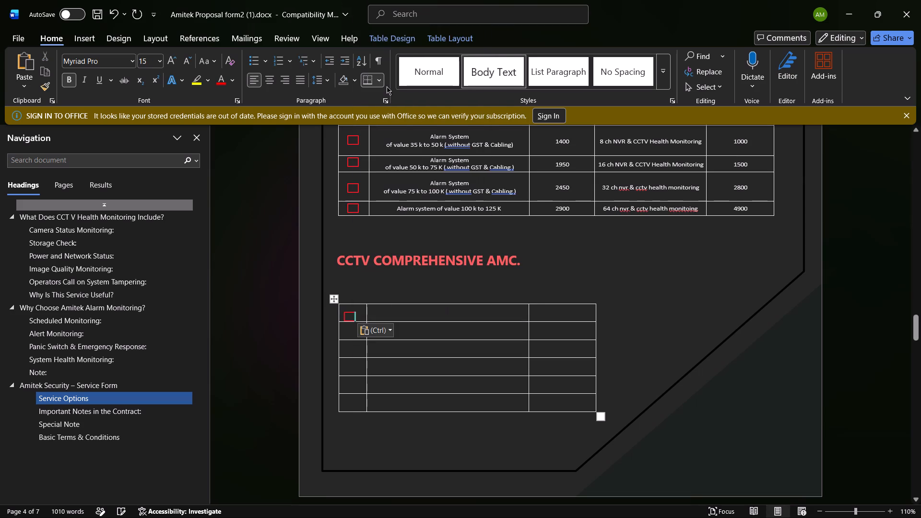
# Enlarge the pasted checkbox slightly and move it down into the first cell of the new table's second row.
pyautogui.click(349, 318)
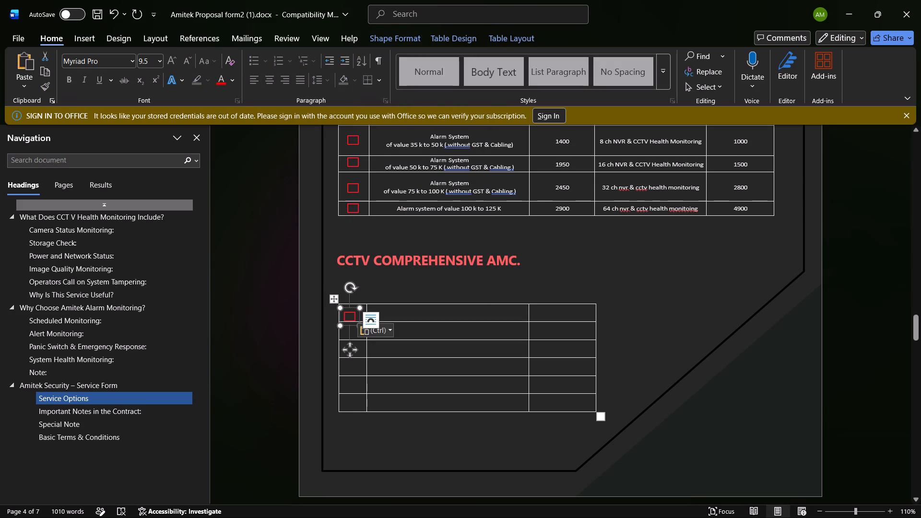
pyautogui.click(357, 310)
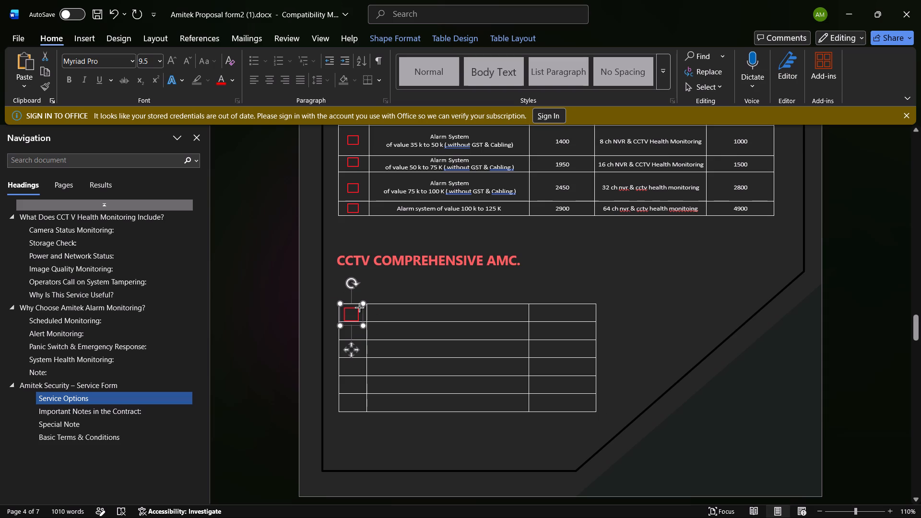
pyautogui.moveTo(355, 311); pyautogui.dragTo(354, 331)
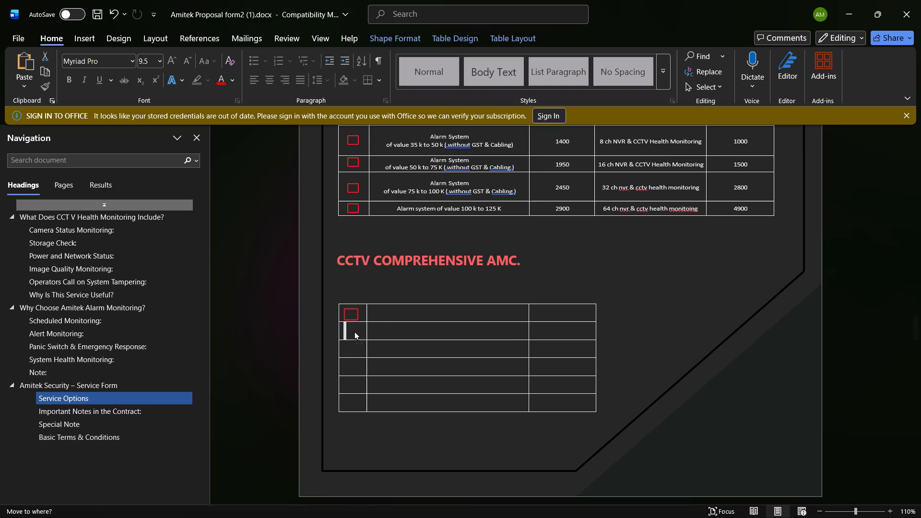
pyautogui.moveTo(354, 331); pyautogui.dragTo(354, 329)
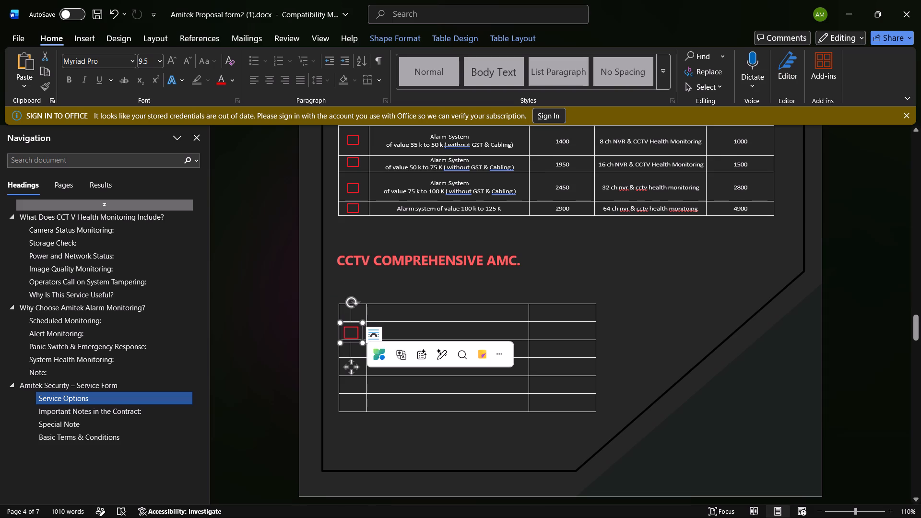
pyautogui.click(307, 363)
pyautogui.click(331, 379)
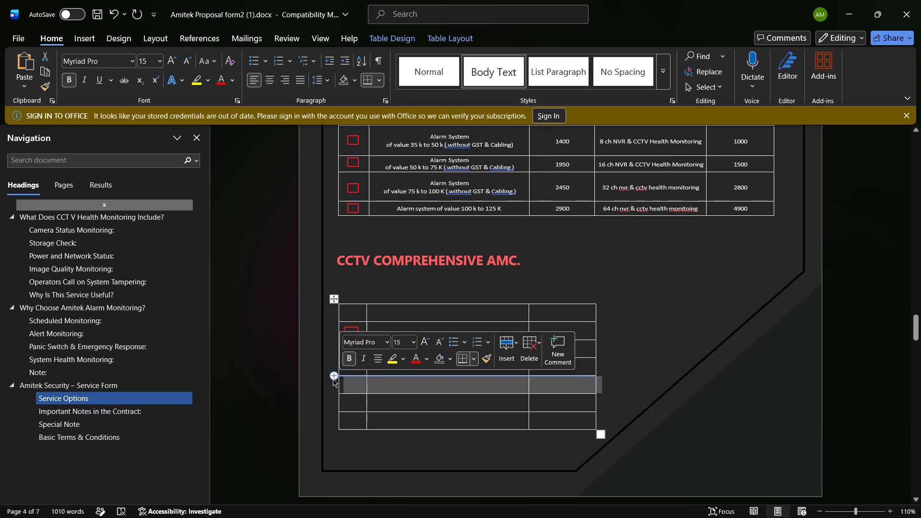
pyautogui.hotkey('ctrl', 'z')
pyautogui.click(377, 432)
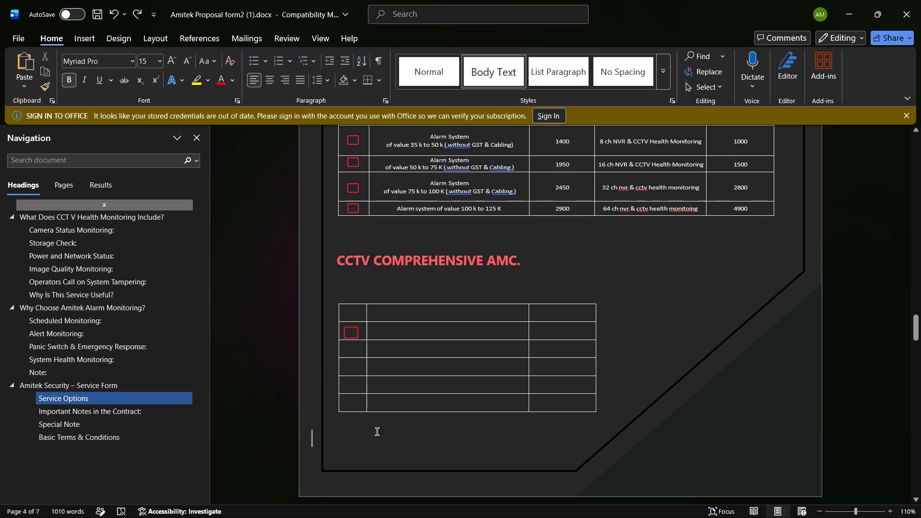
# Paste the copied red checkbox into the first-column cells of the new table's third, fourth, fifth and sixth rows.
pyautogui.click(349, 350)
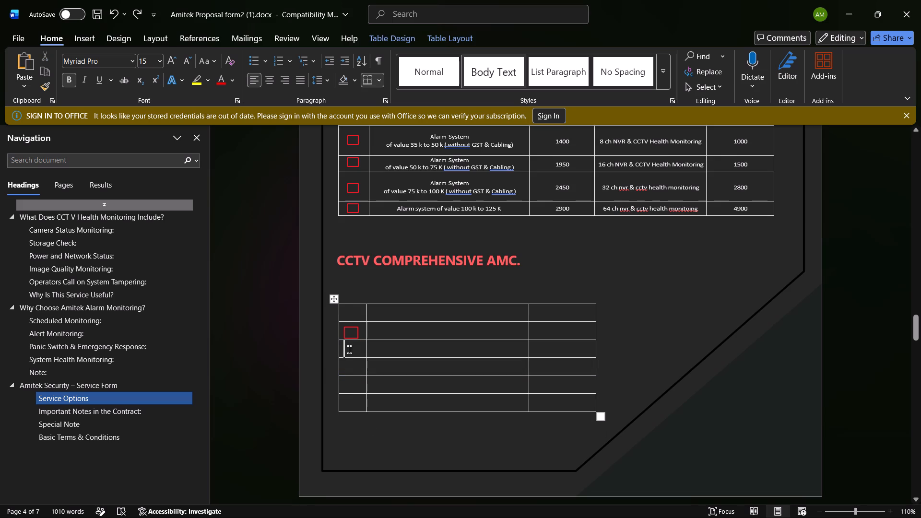
pyautogui.rightClick(349, 350)
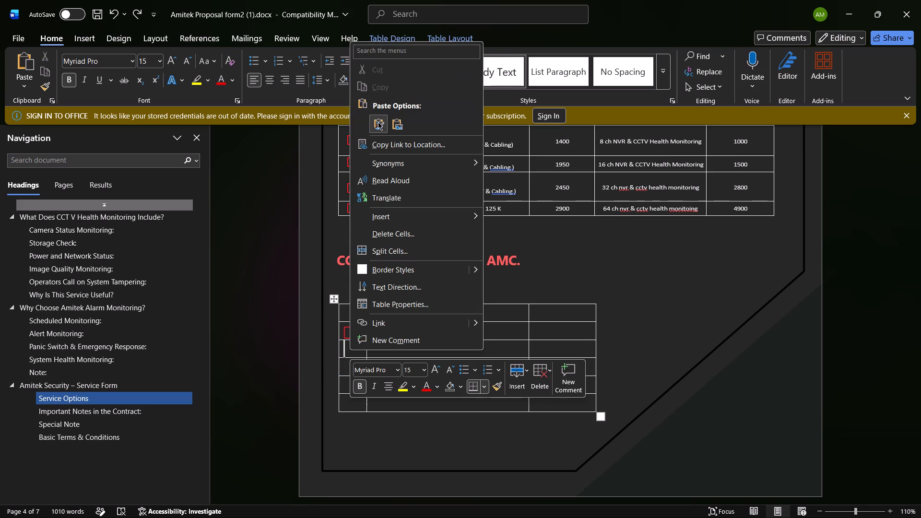
pyautogui.click(378, 122)
pyautogui.click(366, 447)
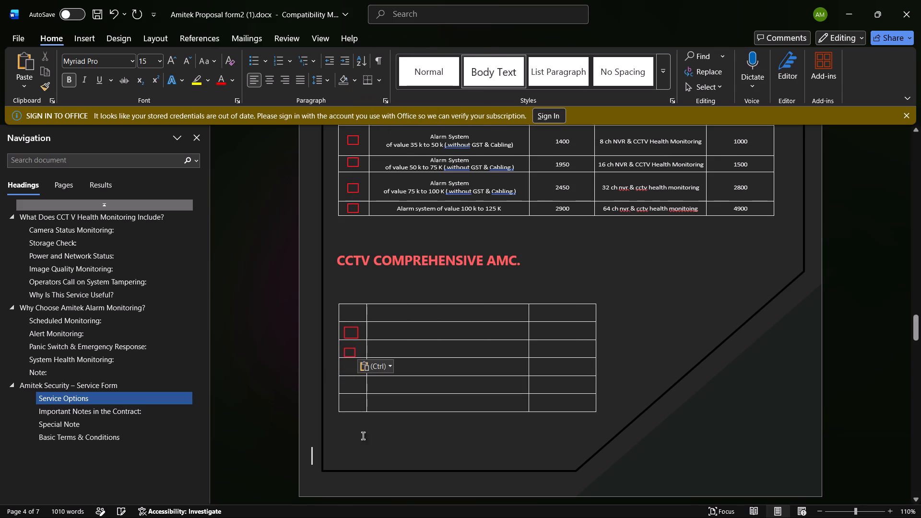
pyautogui.rightClick(349, 365)
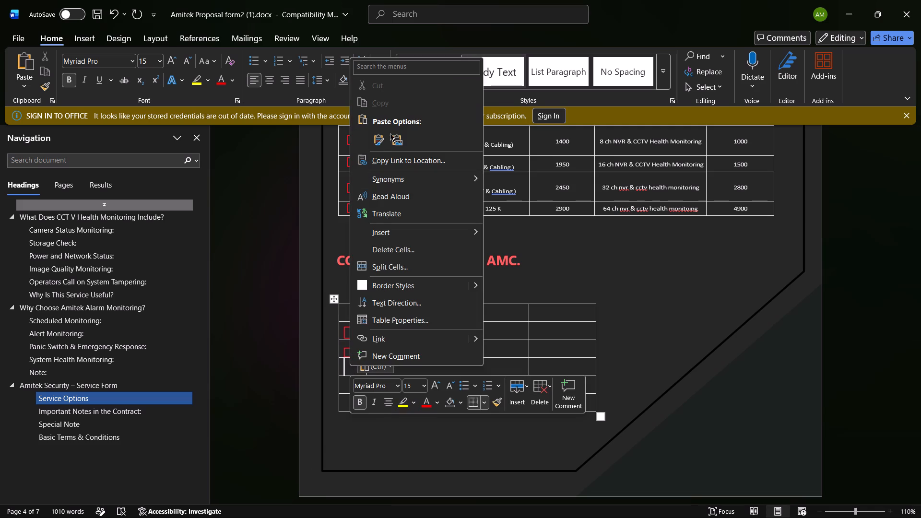
pyautogui.click(381, 138)
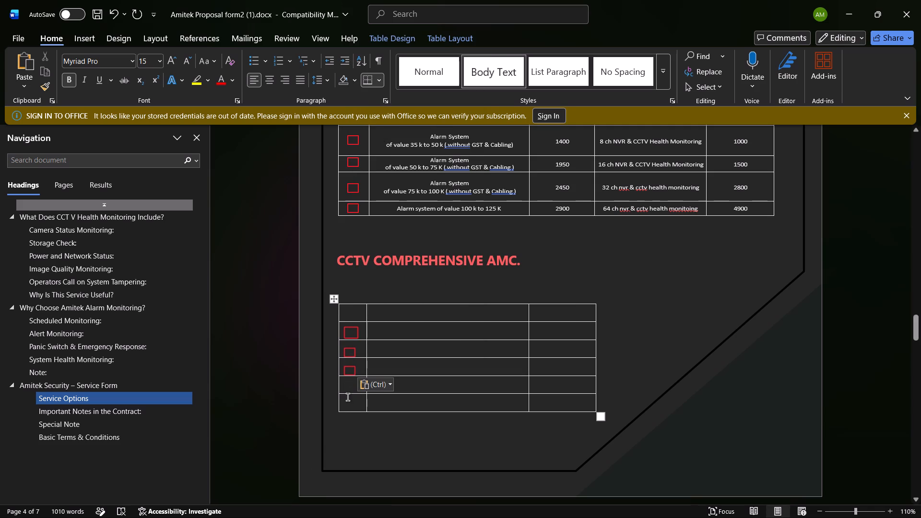
pyautogui.click(348, 400)
pyautogui.rightClick(348, 400)
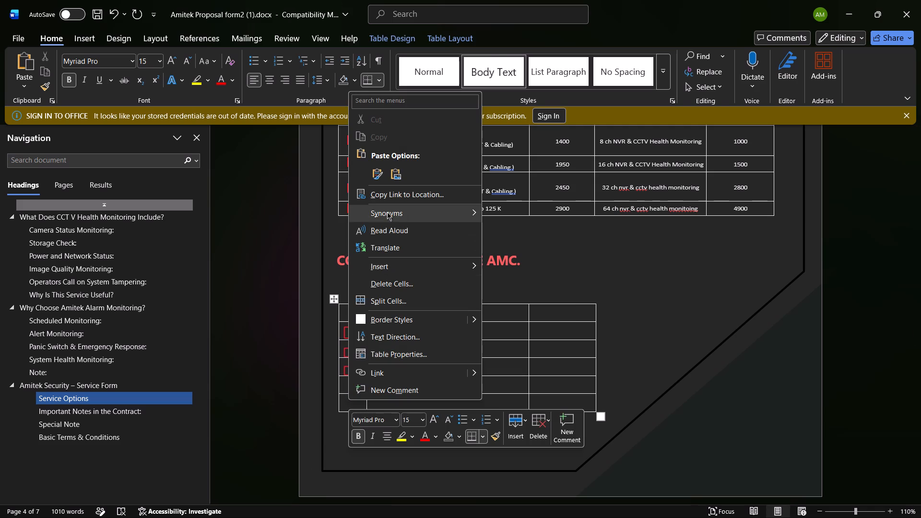
pyautogui.click(379, 181)
pyautogui.rightClick(349, 383)
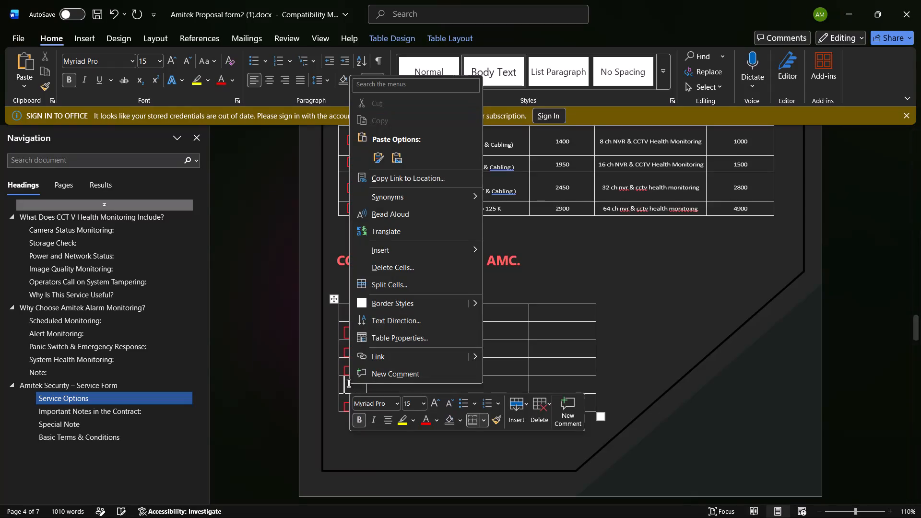
pyautogui.click(379, 156)
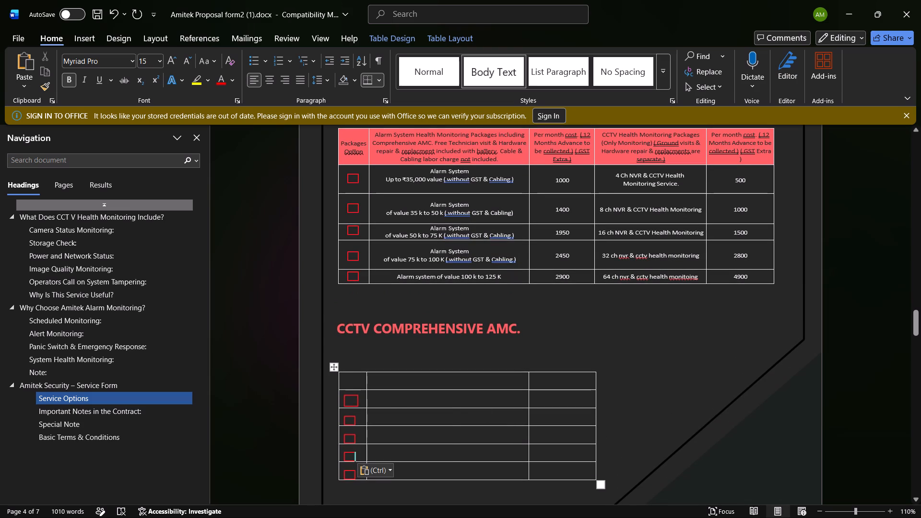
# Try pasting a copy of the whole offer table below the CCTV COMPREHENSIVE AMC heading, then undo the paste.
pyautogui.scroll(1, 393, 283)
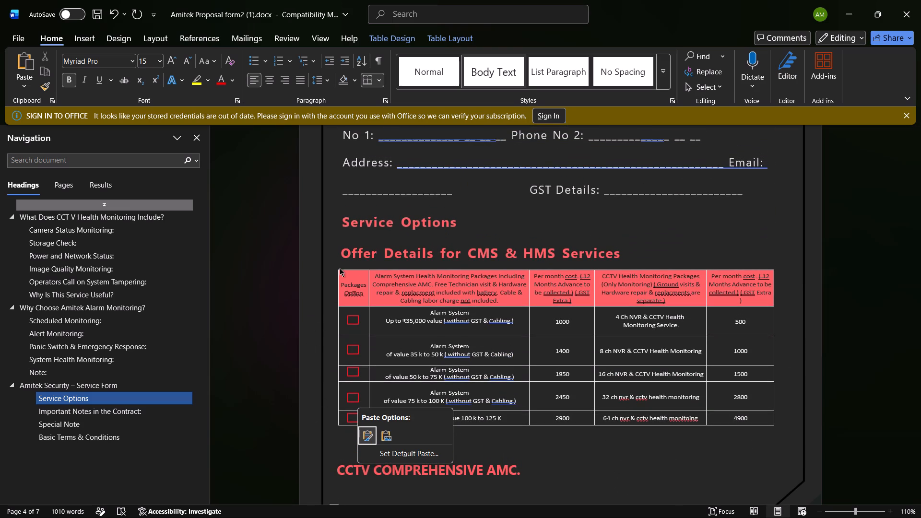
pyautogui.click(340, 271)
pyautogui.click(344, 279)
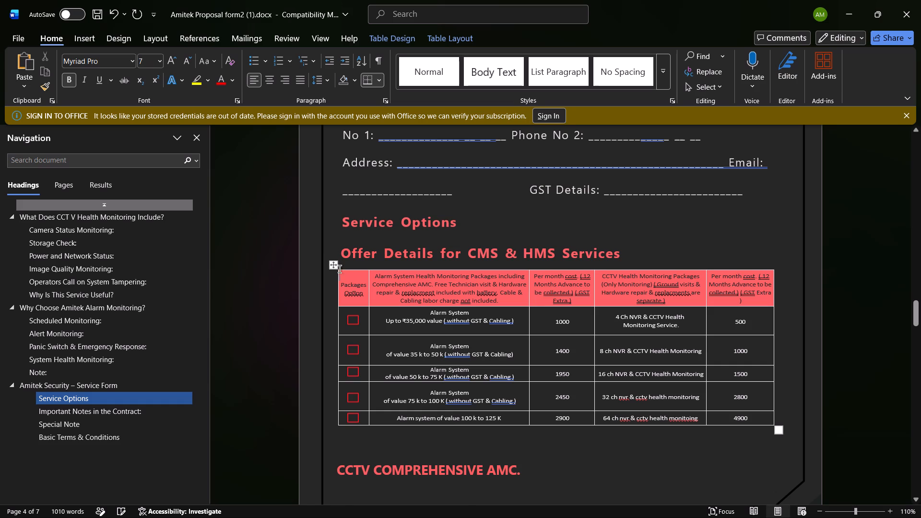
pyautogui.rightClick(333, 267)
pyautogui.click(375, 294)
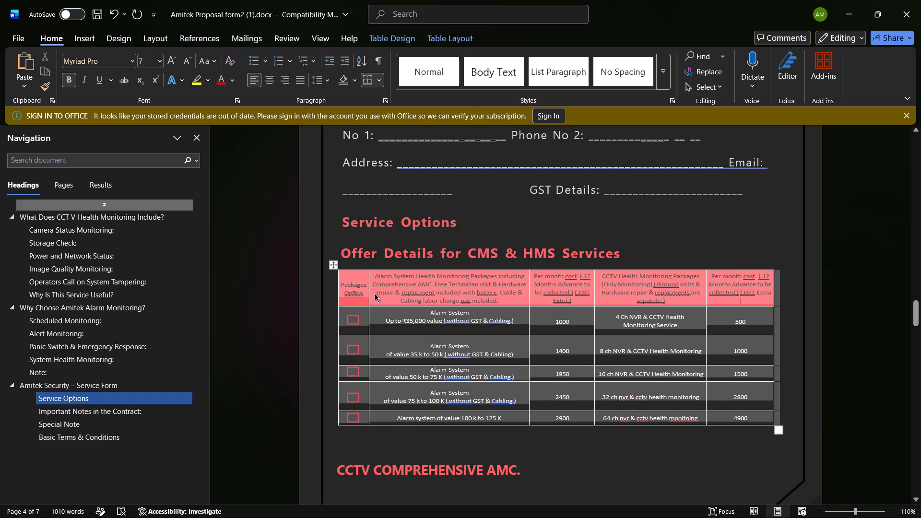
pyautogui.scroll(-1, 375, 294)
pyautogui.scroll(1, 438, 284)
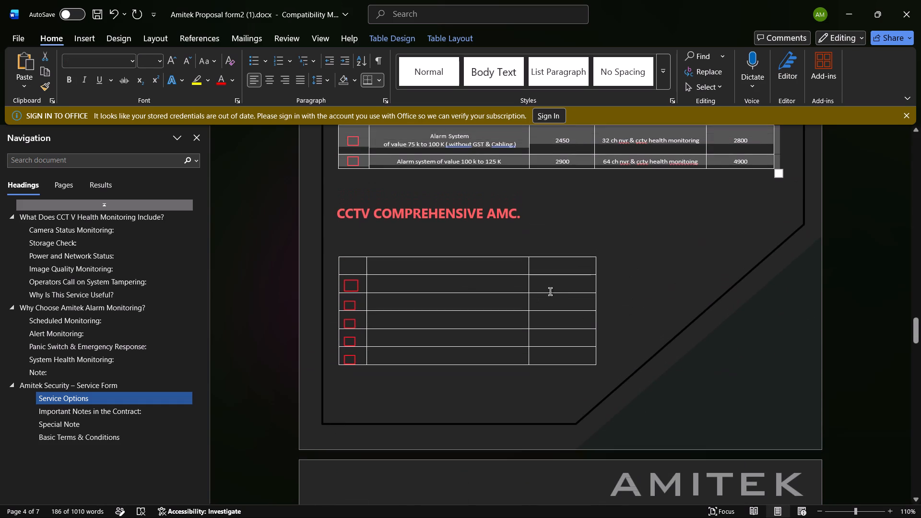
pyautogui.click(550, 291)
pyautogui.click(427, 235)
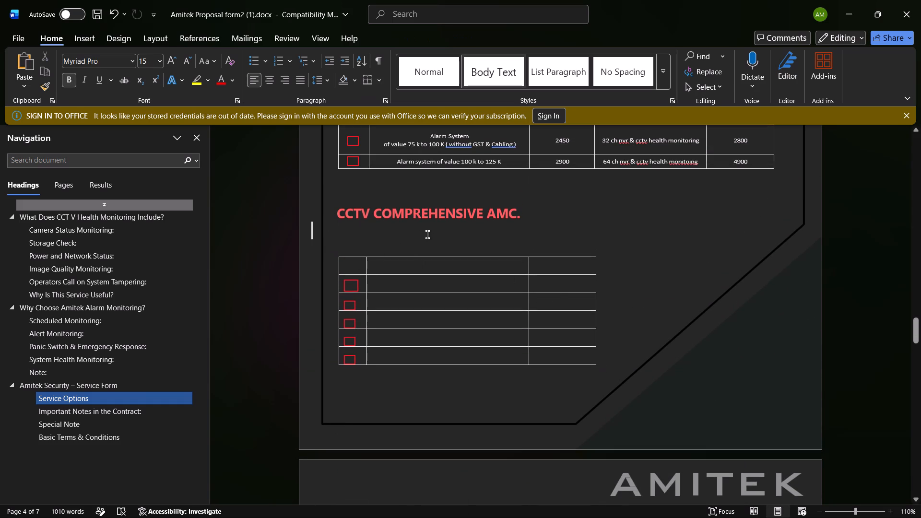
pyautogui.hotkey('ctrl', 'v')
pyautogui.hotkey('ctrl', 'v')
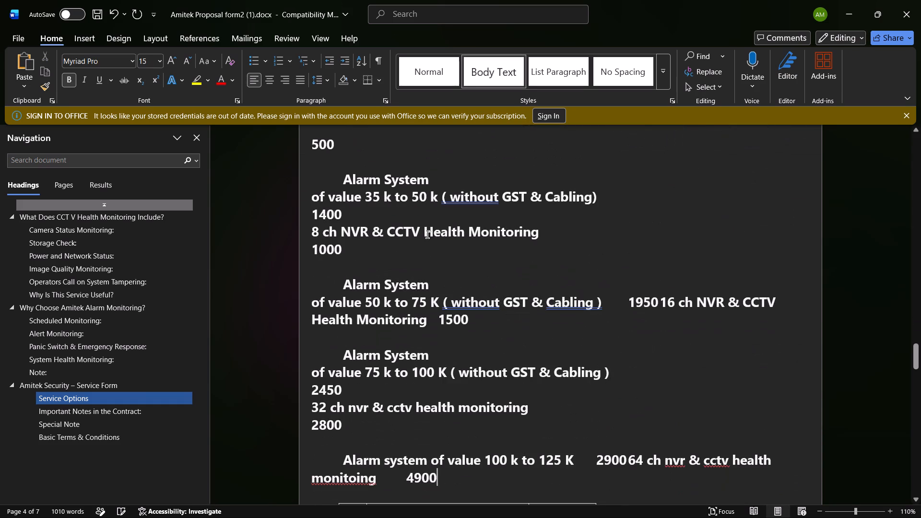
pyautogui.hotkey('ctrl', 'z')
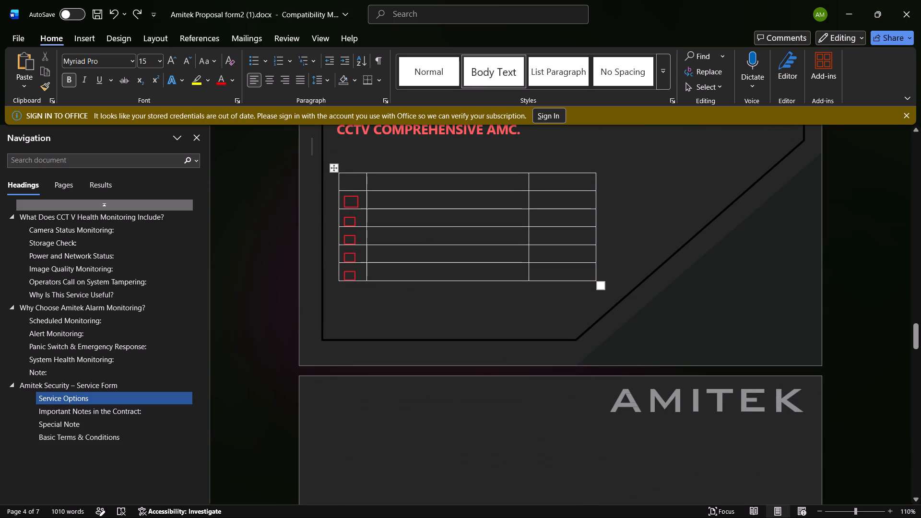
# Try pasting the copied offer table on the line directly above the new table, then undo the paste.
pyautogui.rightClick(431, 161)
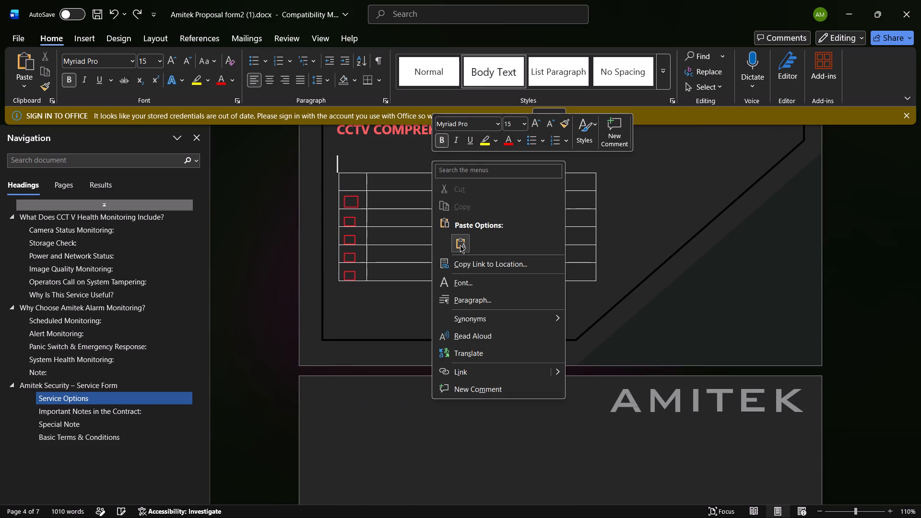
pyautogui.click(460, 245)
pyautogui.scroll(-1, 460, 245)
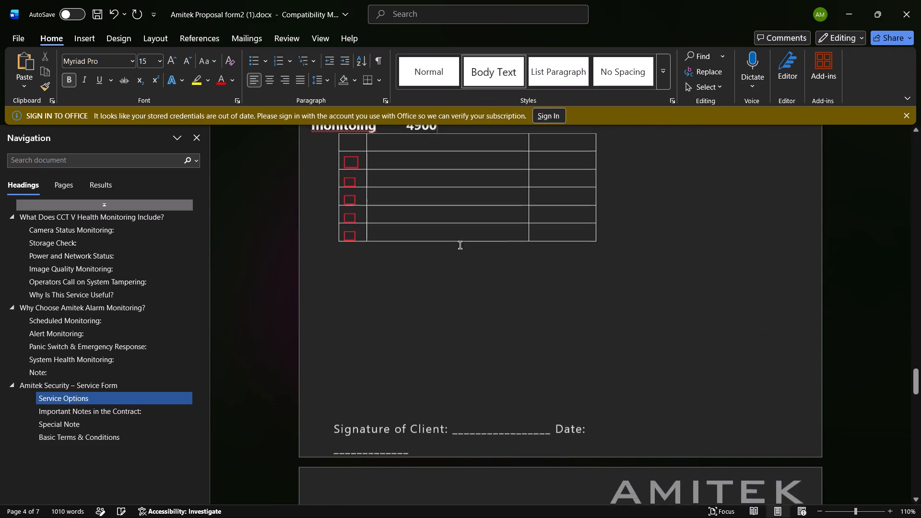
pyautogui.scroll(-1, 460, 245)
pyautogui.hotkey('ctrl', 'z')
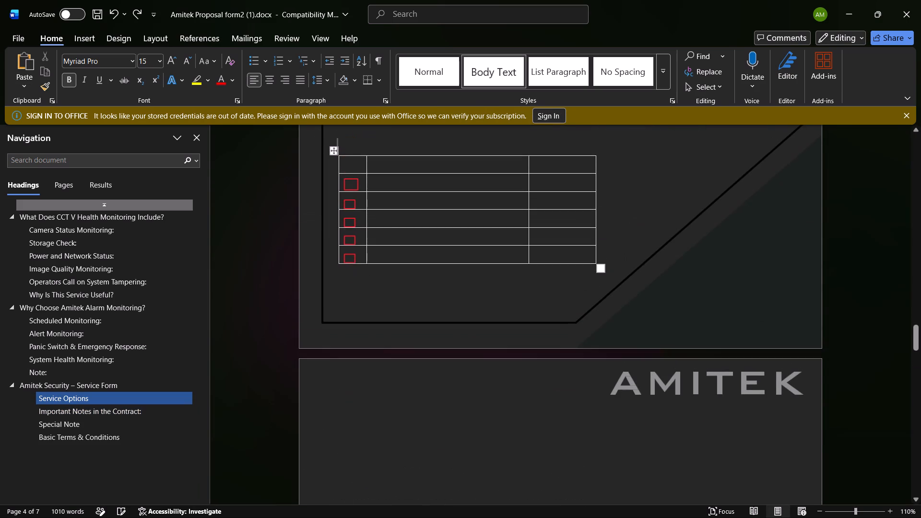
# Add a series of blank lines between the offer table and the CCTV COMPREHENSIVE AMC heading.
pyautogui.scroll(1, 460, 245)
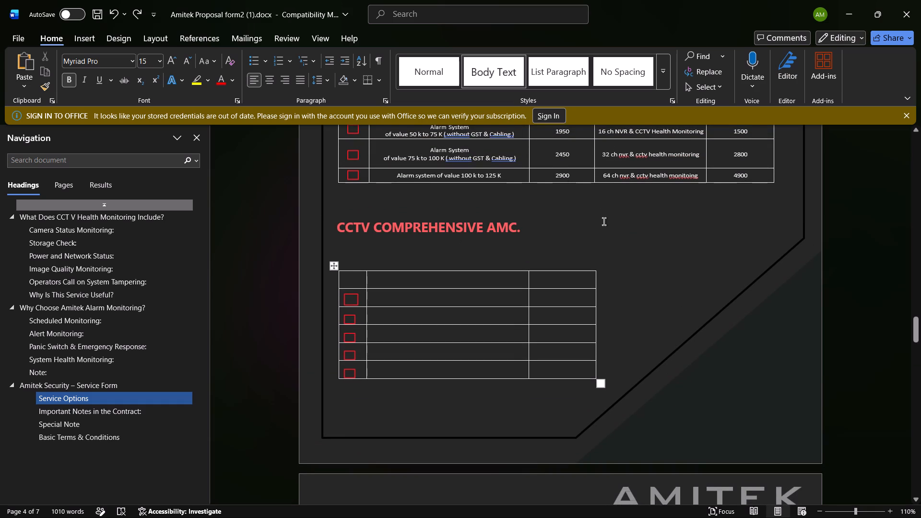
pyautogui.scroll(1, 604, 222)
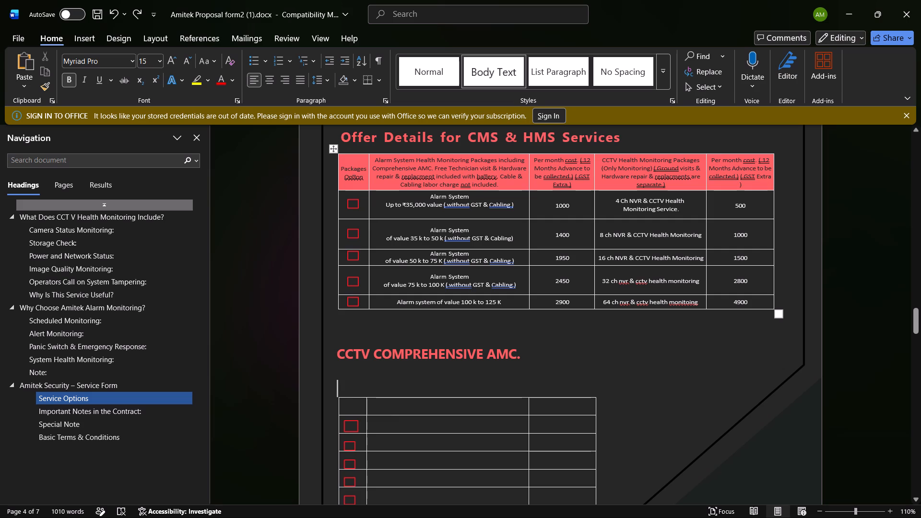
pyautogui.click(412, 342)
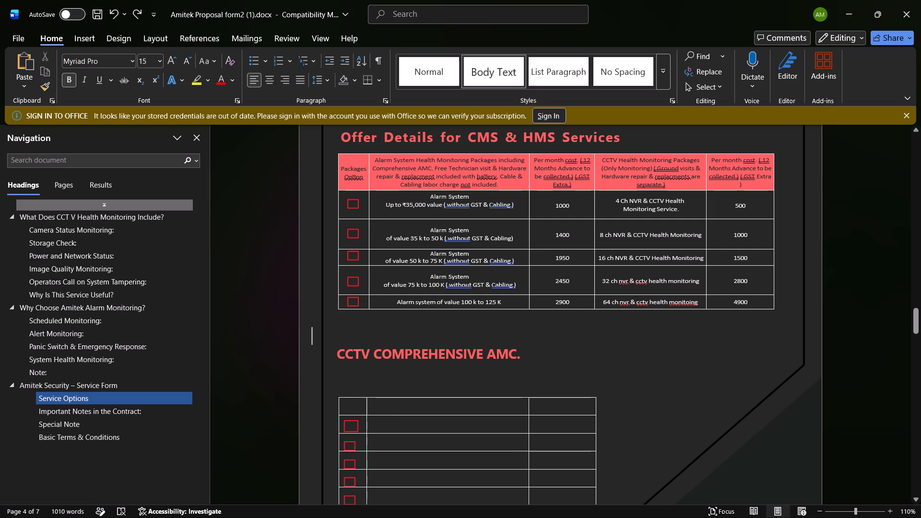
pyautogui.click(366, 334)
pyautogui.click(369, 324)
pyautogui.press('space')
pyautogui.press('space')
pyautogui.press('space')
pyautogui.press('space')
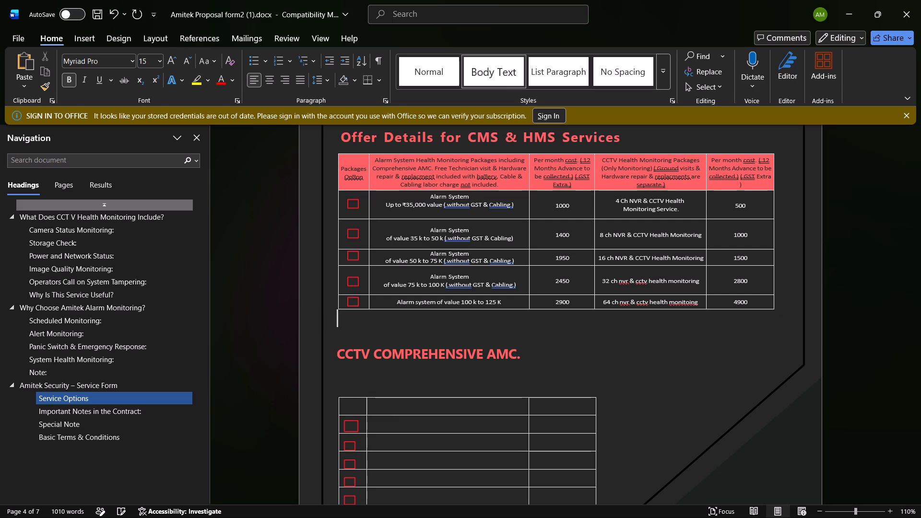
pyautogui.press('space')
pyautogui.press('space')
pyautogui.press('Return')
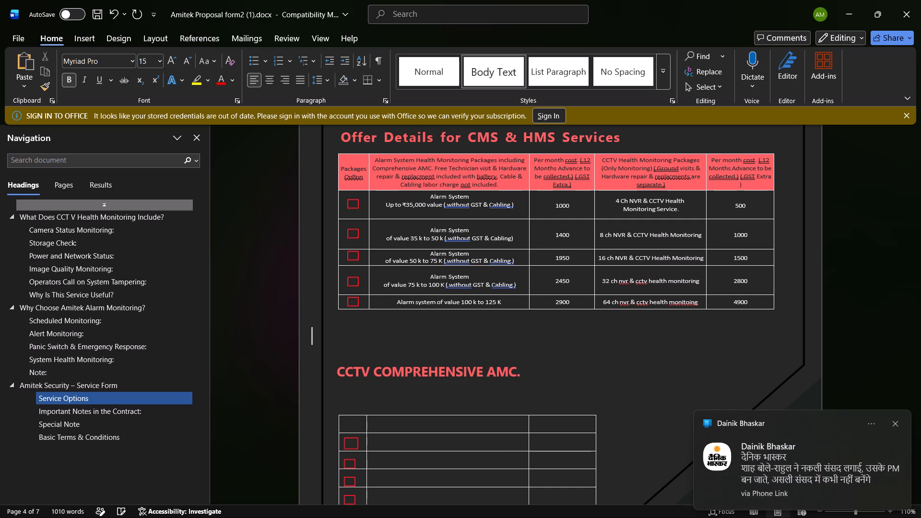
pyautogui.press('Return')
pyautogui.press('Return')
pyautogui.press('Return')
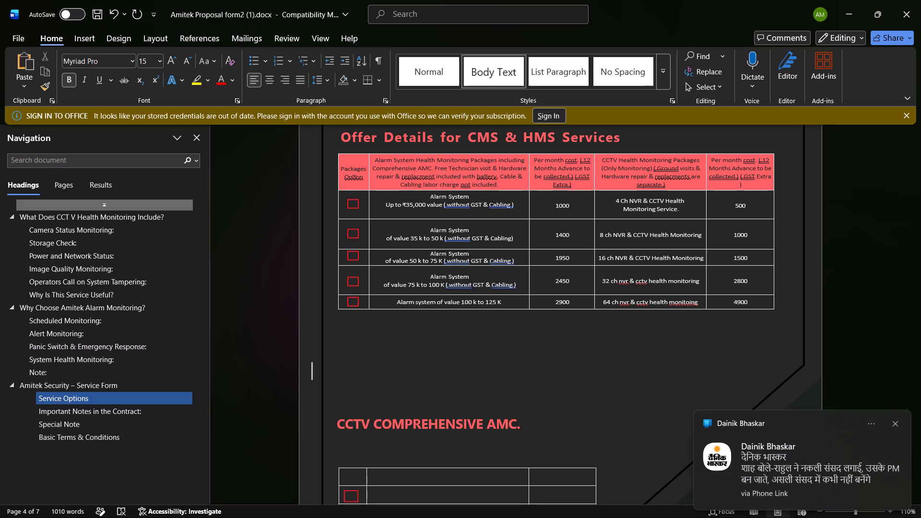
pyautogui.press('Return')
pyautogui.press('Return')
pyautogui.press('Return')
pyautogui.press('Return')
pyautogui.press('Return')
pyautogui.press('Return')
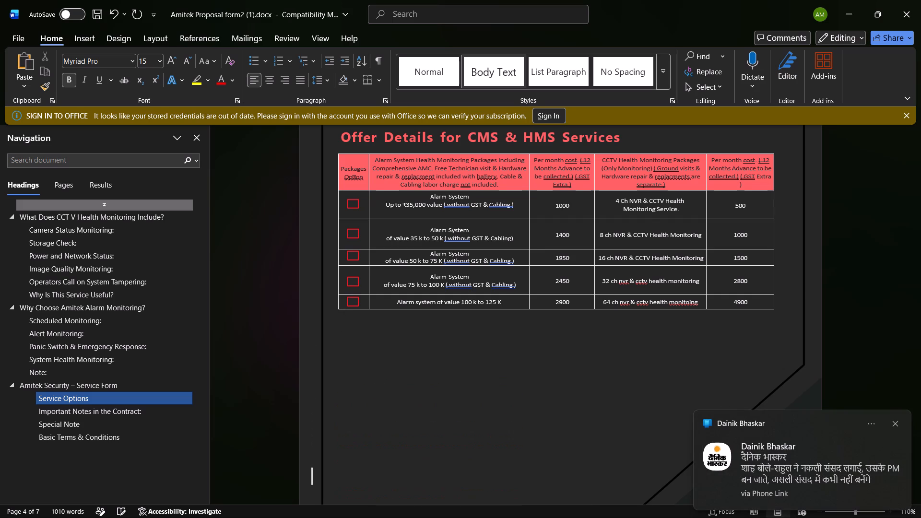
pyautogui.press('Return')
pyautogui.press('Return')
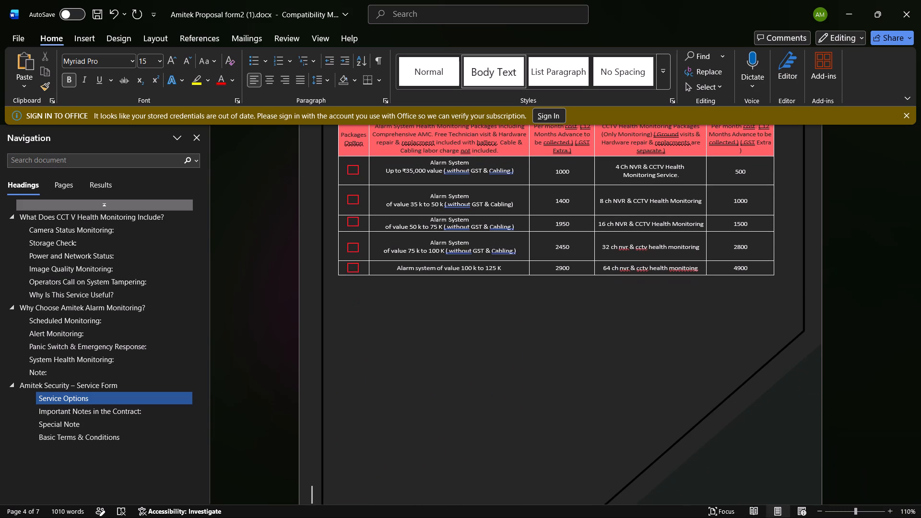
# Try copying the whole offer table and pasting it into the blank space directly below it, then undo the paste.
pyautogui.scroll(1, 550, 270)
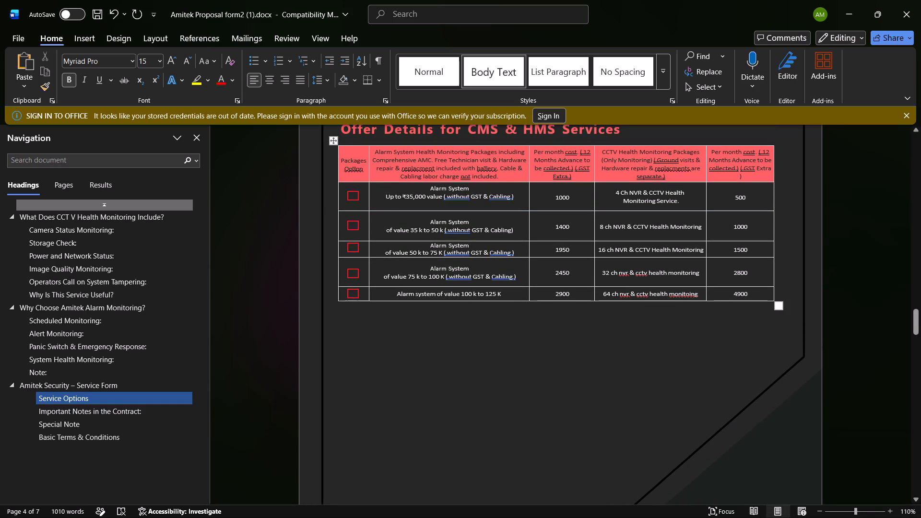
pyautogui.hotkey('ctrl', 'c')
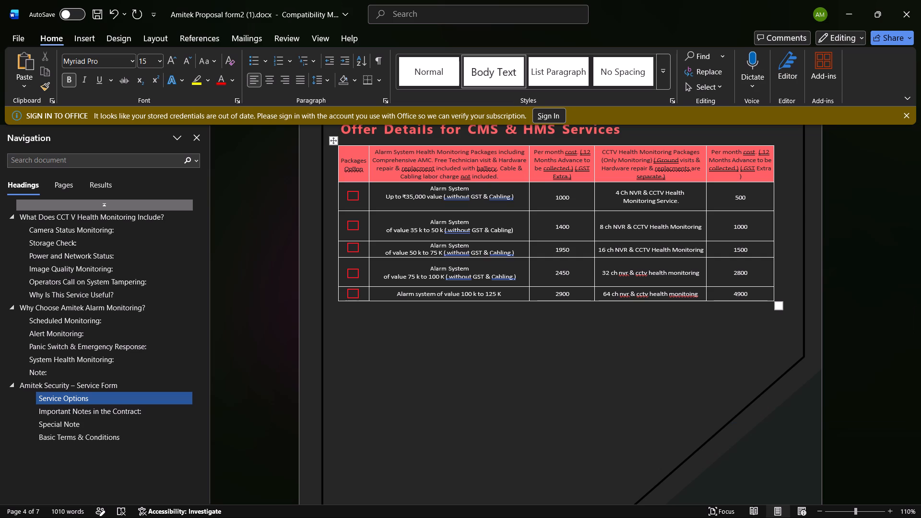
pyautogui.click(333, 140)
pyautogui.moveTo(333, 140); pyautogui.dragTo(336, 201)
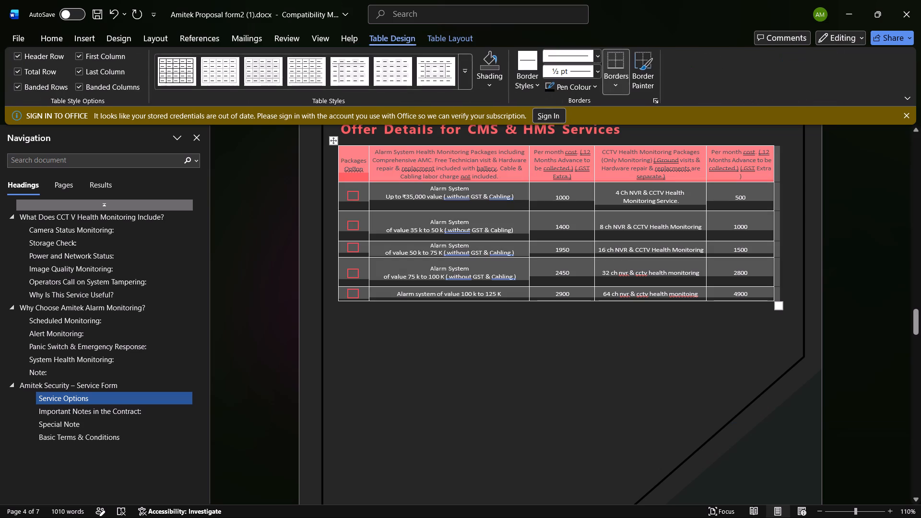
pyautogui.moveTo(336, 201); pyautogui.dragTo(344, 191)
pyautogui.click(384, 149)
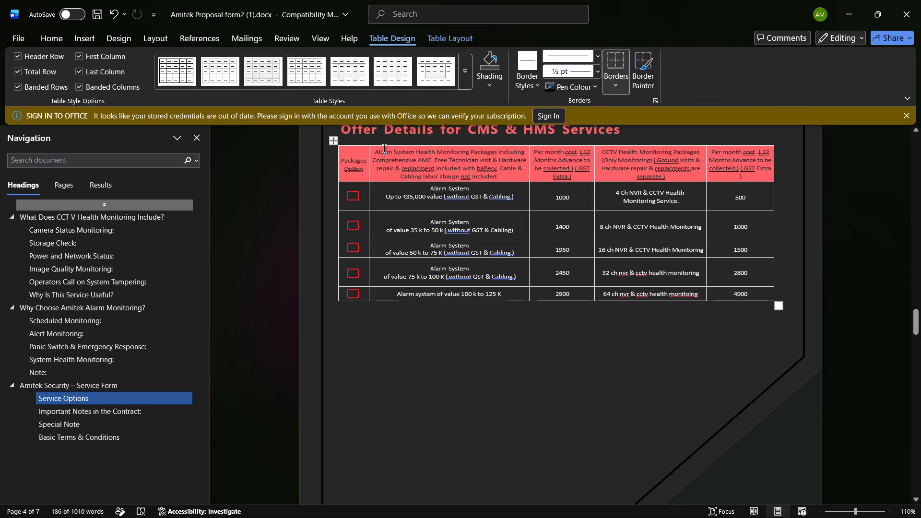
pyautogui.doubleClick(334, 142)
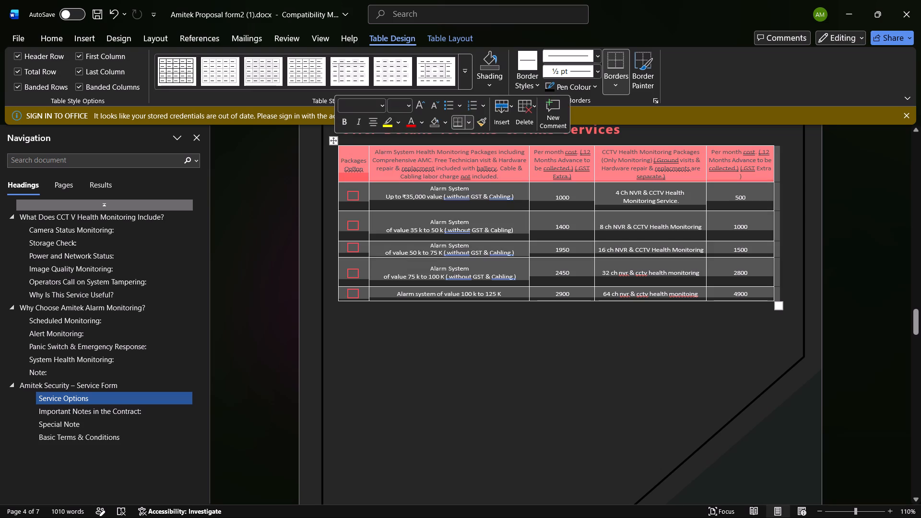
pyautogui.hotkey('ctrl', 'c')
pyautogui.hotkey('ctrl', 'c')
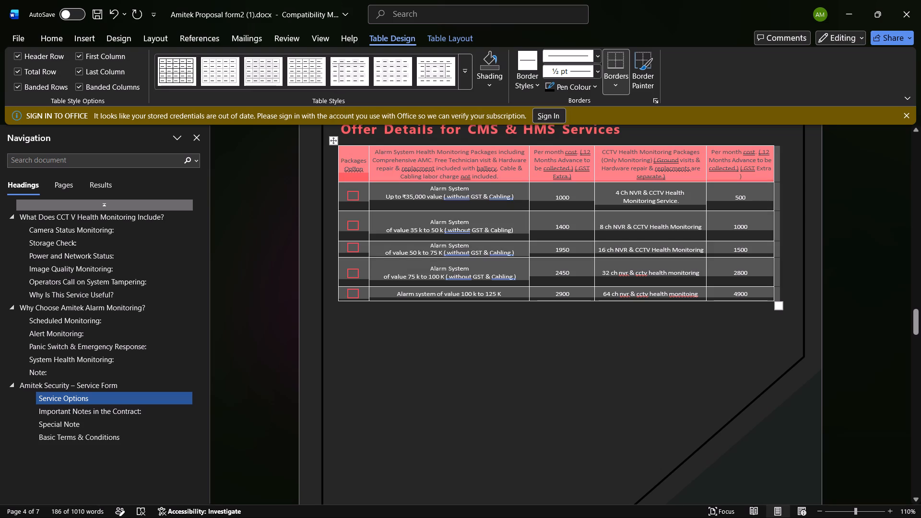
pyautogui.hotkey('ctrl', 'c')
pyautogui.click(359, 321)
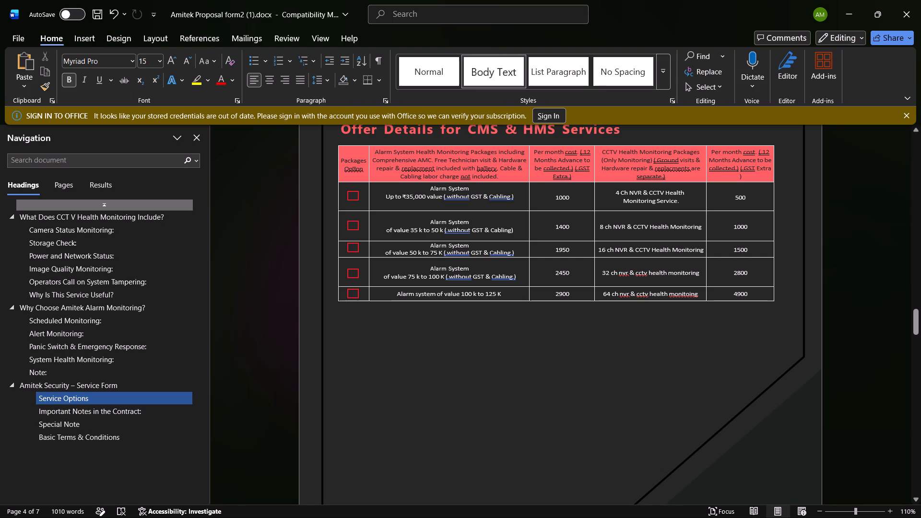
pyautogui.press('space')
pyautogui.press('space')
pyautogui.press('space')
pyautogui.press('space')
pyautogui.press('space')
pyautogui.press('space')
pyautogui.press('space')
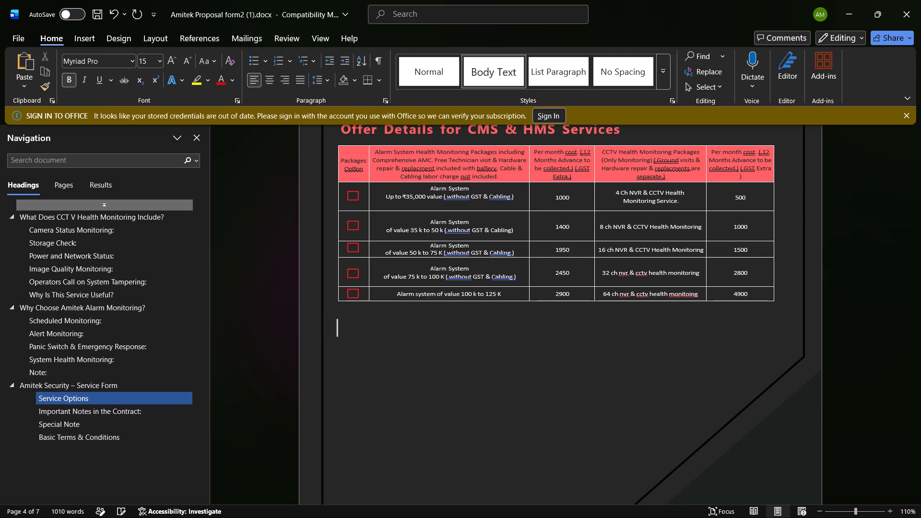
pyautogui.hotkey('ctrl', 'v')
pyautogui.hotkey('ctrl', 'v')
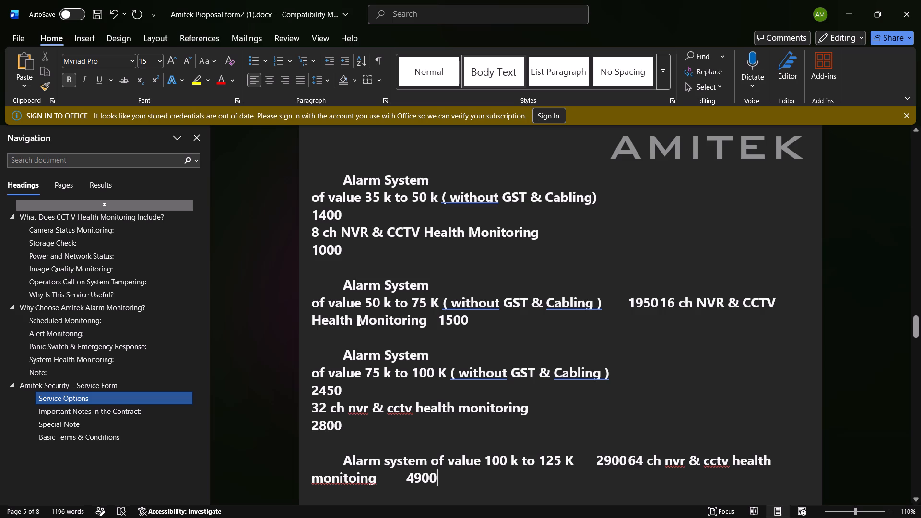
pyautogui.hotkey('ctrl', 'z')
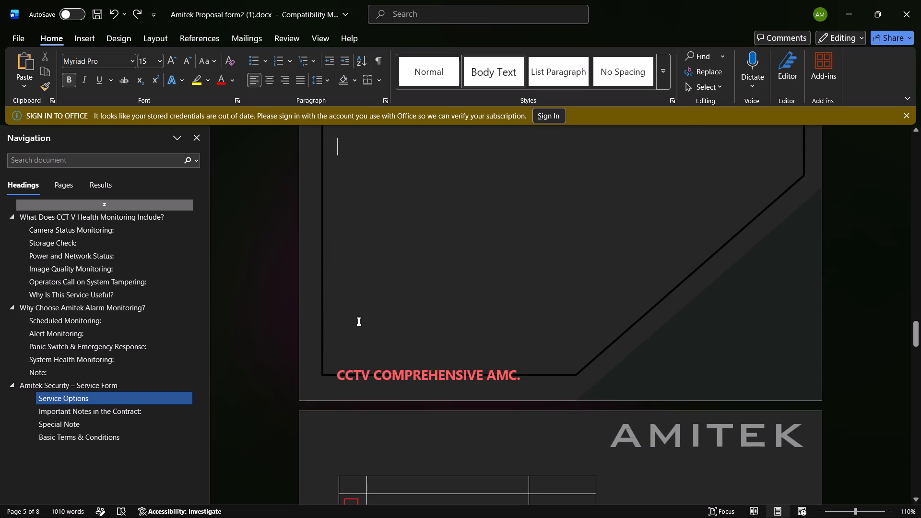
# Delete the added spaces and an extra blank line just below the offer table.
pyautogui.press('BackSpace')
pyautogui.press('BackSpace')
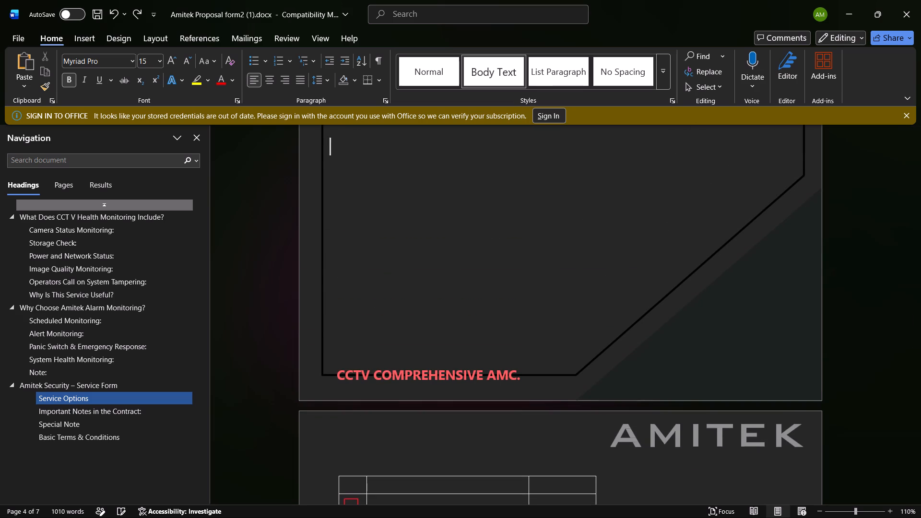
pyautogui.press('BackSpace')
pyautogui.press('BackSpace')
pyautogui.press('BackSpace')
pyautogui.press('BackSpace')
pyautogui.press('BackSpace')
pyautogui.press('BackSpace')
pyautogui.press('BackSpace')
pyautogui.press('BackSpace')
pyautogui.press('BackSpace')
pyautogui.press('BackSpace')
pyautogui.press('BackSpace')
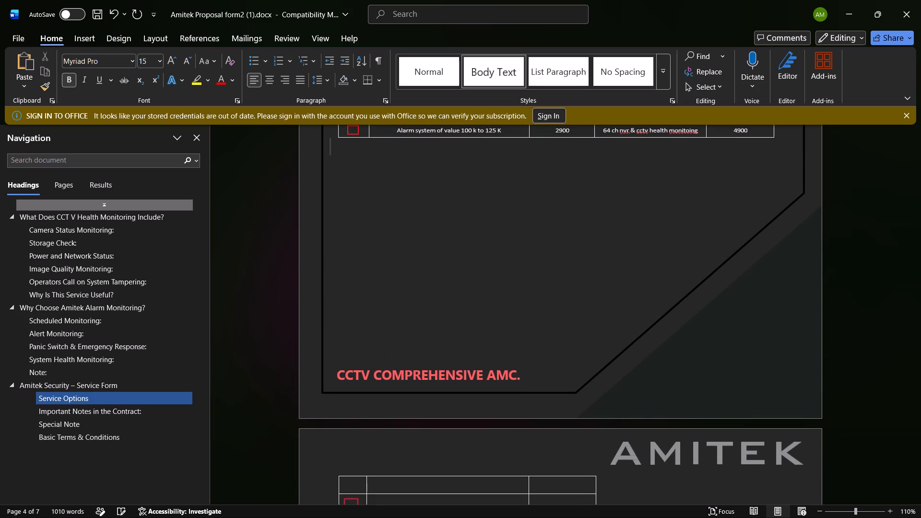
pyautogui.press('BackSpace')
# Delete the blank line directly above the CCTV COMPREHENSIVE AMC heading and re-enter the letters CC at its start.
pyautogui.click(359, 321)
pyautogui.moveTo(377, 224); pyautogui.dragTo(382, 387)
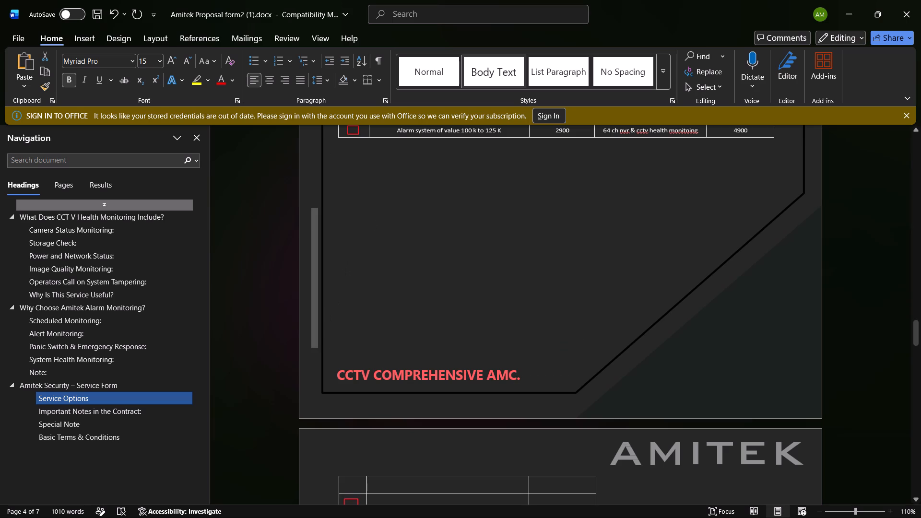
pyautogui.click(354, 361)
pyautogui.click(354, 361)
pyautogui.press('BackSpace')
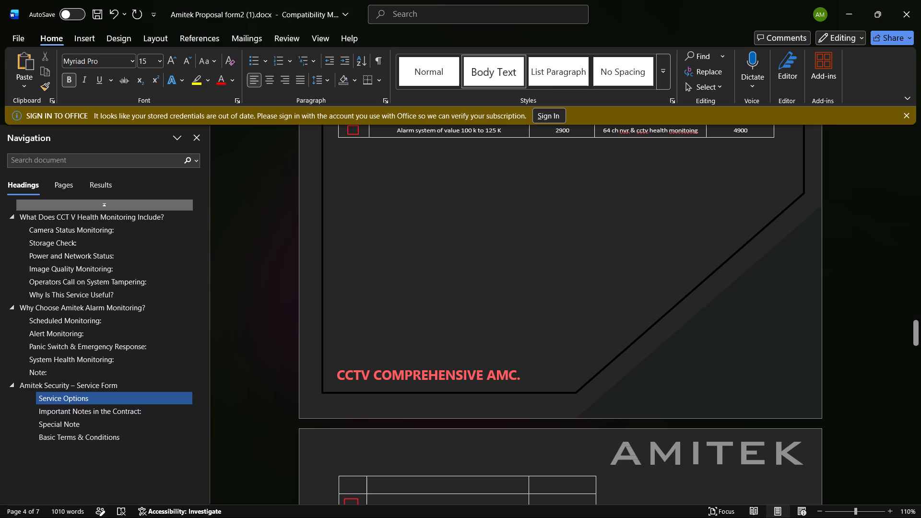
pyautogui.press('BackSpace')
pyautogui.press('BackSpace')
pyautogui.press('BackSpace')
pyautogui.press('BackSpace')
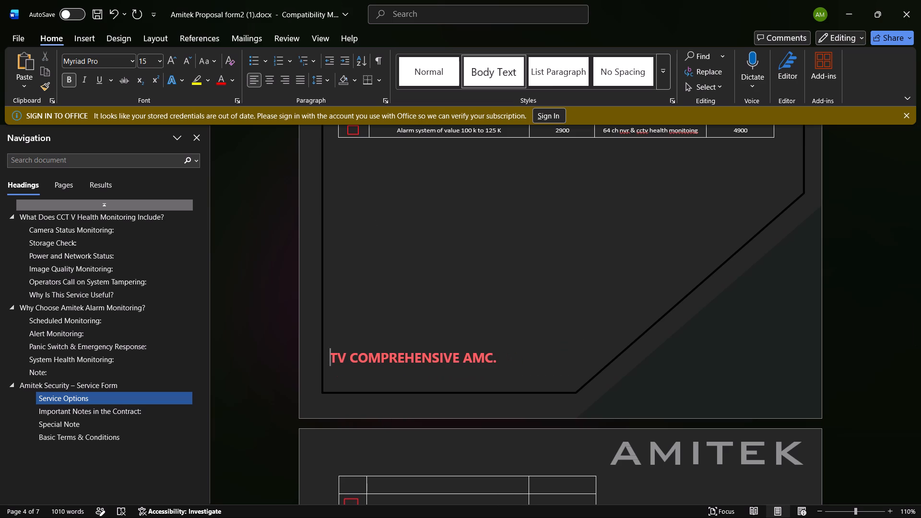
pyautogui.write('CC')
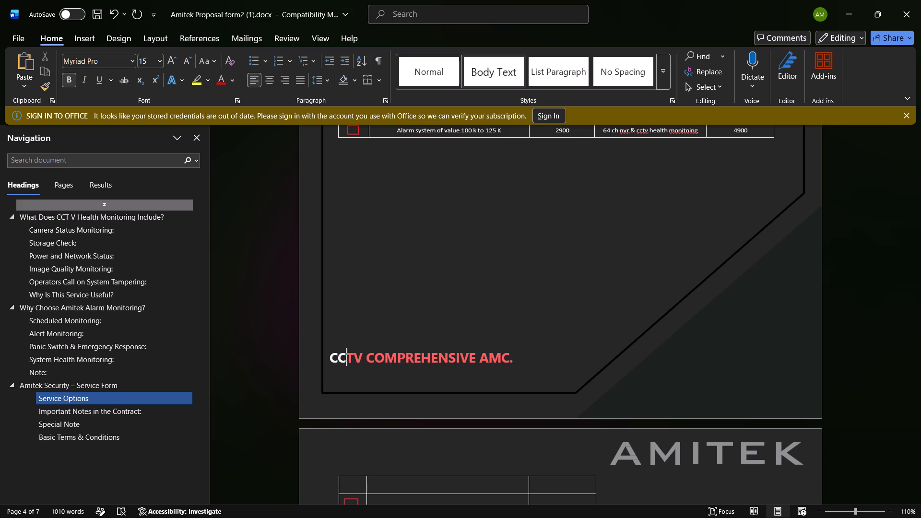
# Remove the indent and the extra blank lines before the CCTV COMPREHENSIVE AMC heading, bringing it back up near the offer table.
pyautogui.click(328, 359)
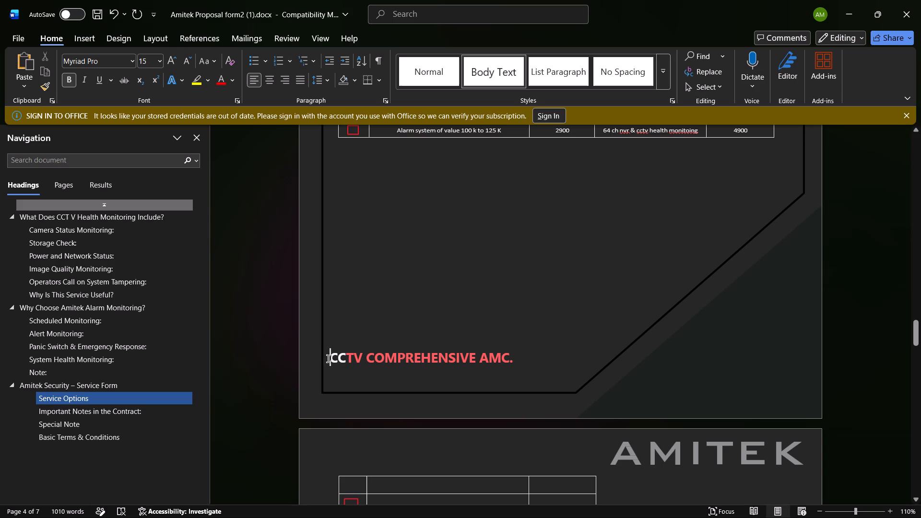
pyautogui.press('BackSpace')
pyautogui.press('BackSpace')
pyautogui.press('BackSpace')
pyautogui.press('BackSpace')
pyautogui.press('BackSpace')
pyautogui.press('BackSpace')
pyautogui.press('BackSpace')
pyautogui.press('BackSpace')
pyautogui.press('BackSpace')
pyautogui.press('BackSpace')
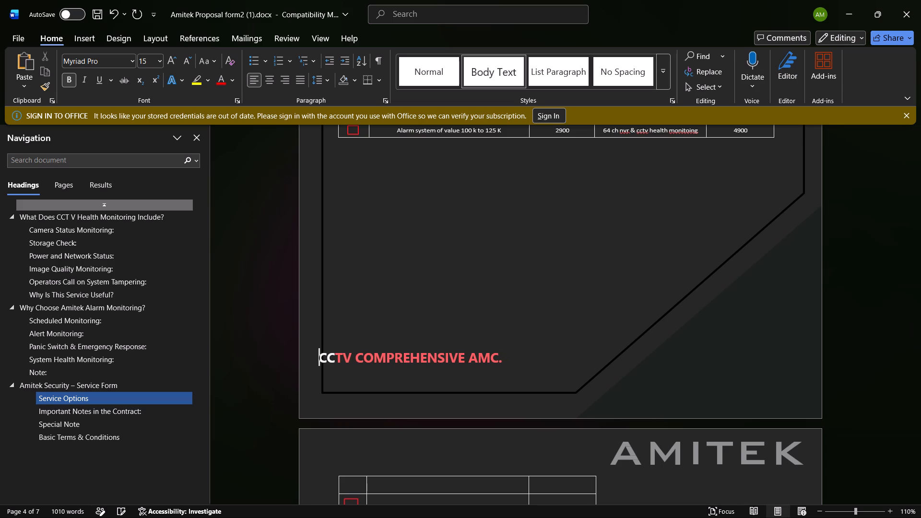
pyautogui.press('BackSpace')
pyautogui.press('BackSpace')
pyautogui.press('BackSpace')
pyautogui.press('BackSpace')
pyautogui.press('BackSpace')
pyautogui.press('BackSpace')
pyautogui.press('BackSpace')
pyautogui.press('BackSpace')
pyautogui.press('BackSpace')
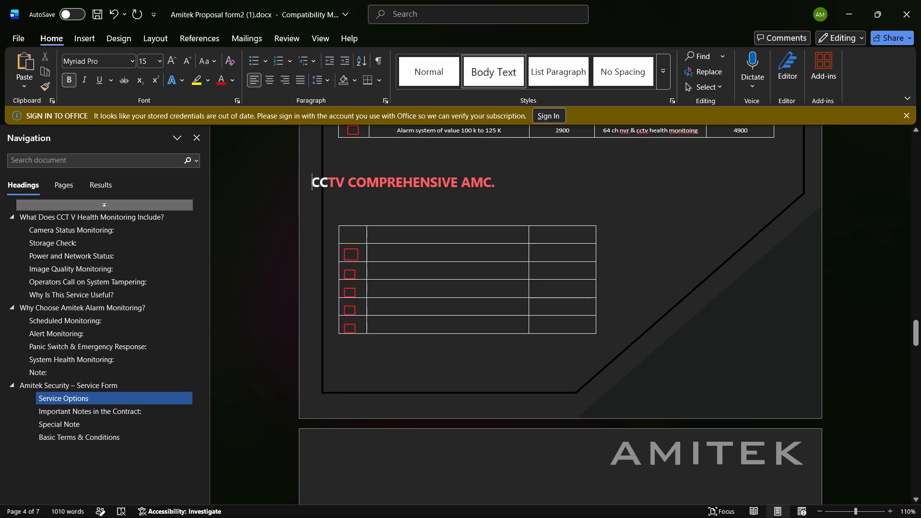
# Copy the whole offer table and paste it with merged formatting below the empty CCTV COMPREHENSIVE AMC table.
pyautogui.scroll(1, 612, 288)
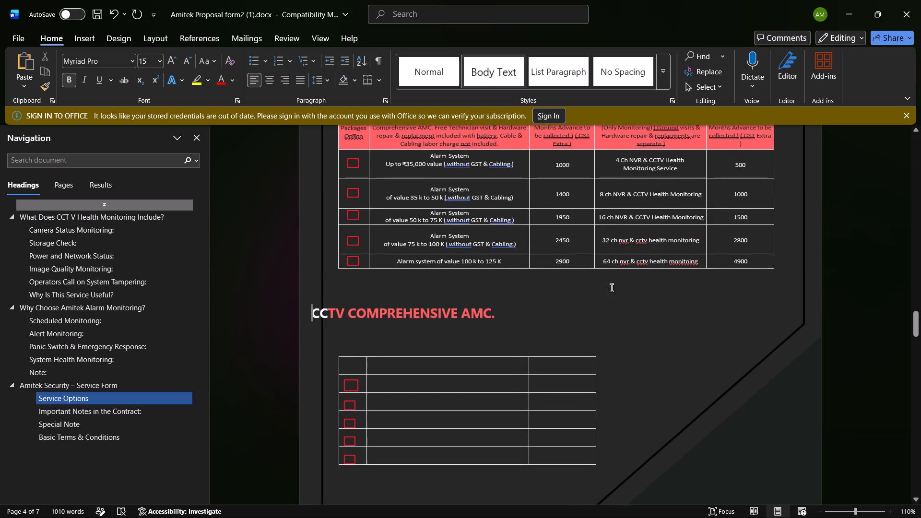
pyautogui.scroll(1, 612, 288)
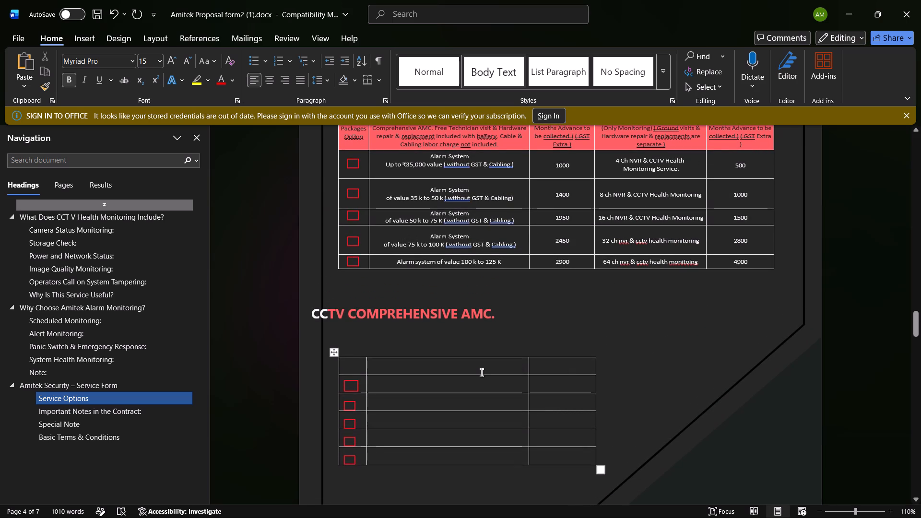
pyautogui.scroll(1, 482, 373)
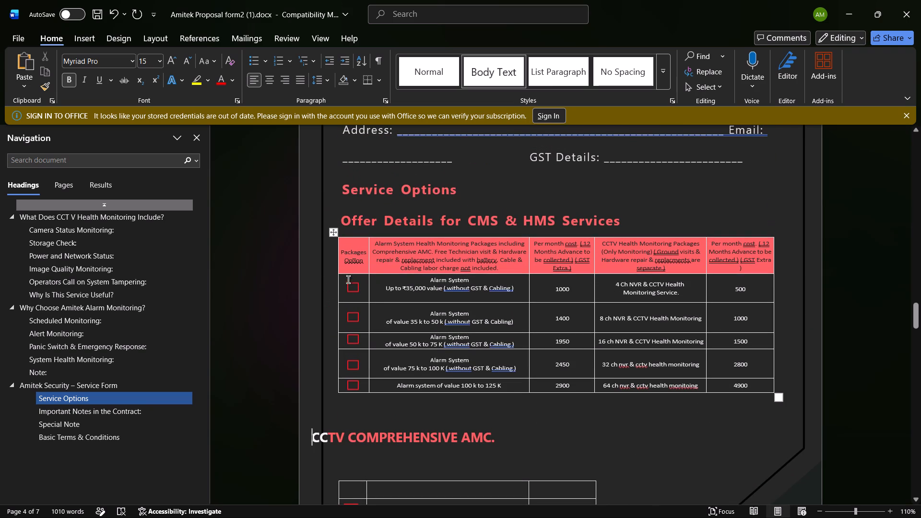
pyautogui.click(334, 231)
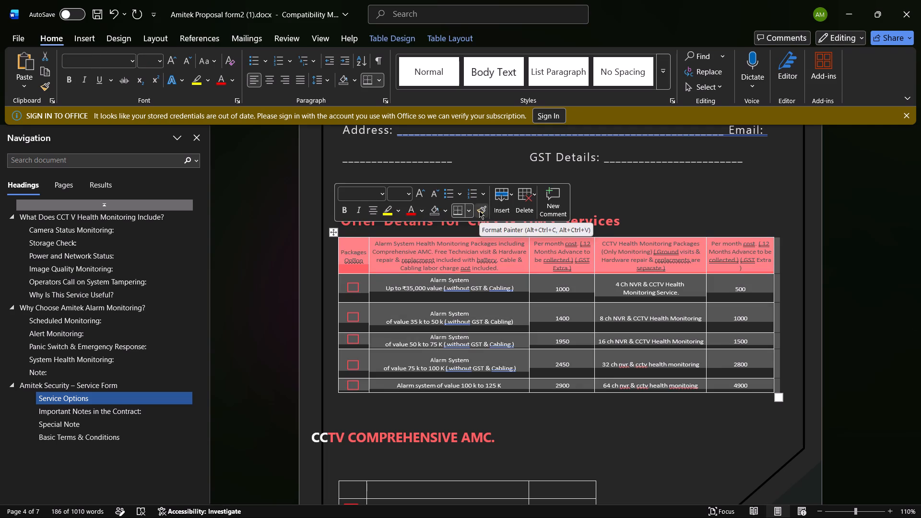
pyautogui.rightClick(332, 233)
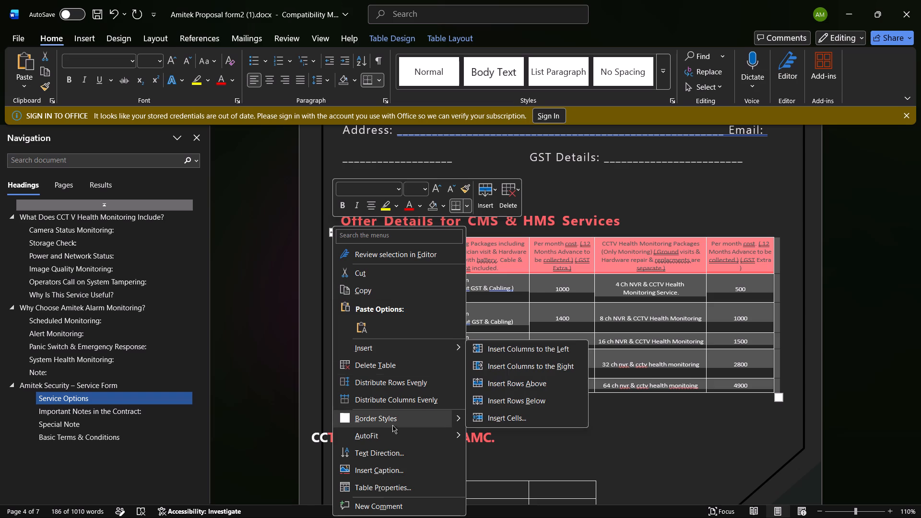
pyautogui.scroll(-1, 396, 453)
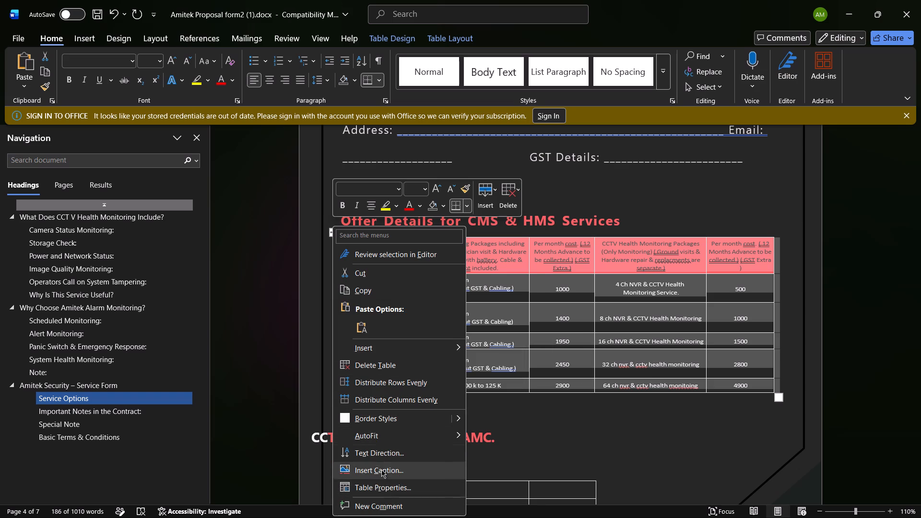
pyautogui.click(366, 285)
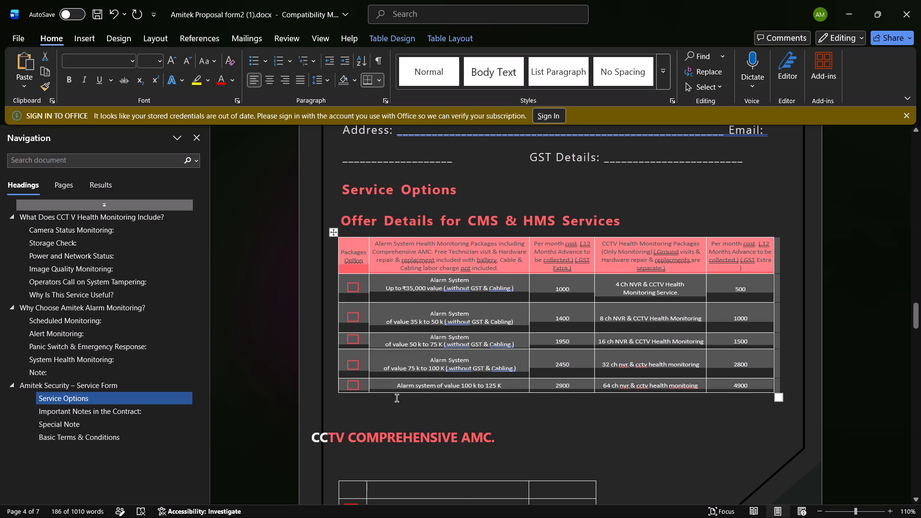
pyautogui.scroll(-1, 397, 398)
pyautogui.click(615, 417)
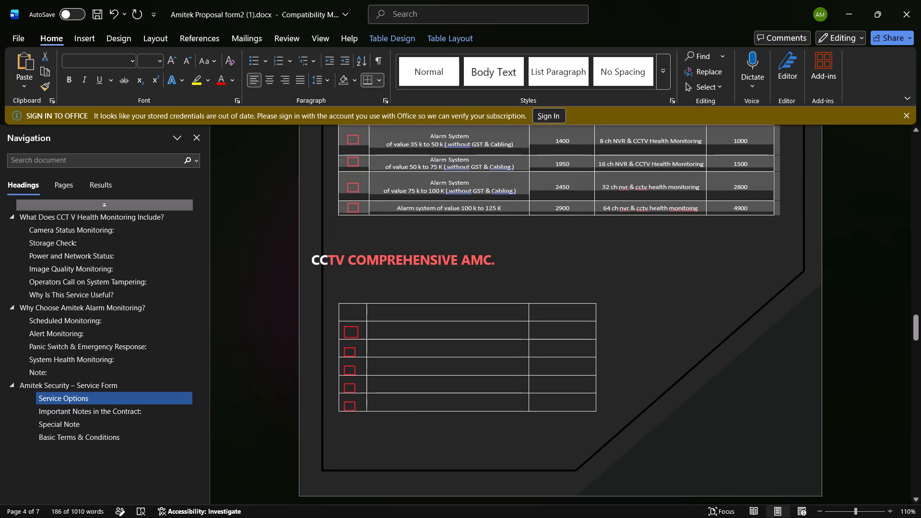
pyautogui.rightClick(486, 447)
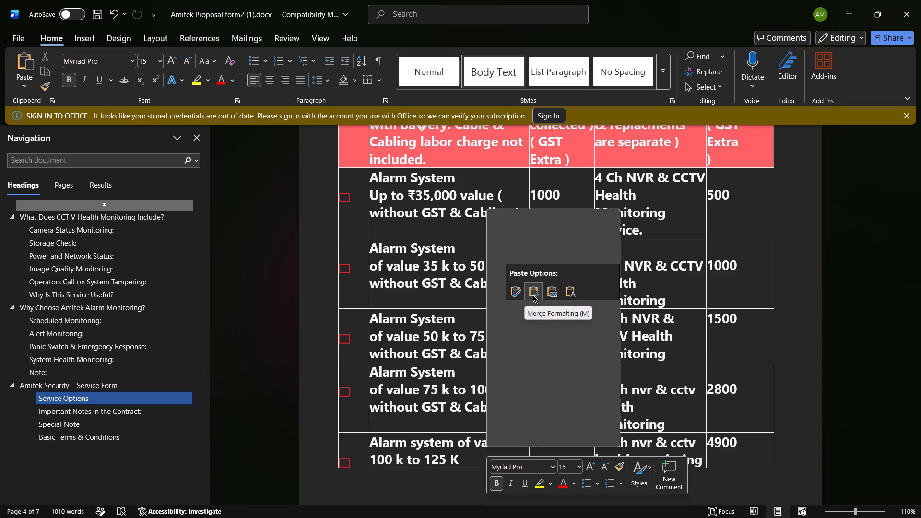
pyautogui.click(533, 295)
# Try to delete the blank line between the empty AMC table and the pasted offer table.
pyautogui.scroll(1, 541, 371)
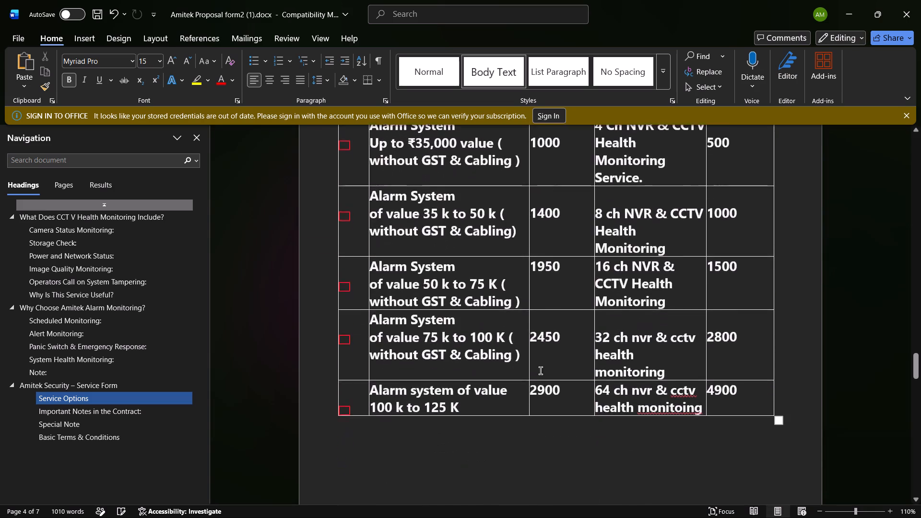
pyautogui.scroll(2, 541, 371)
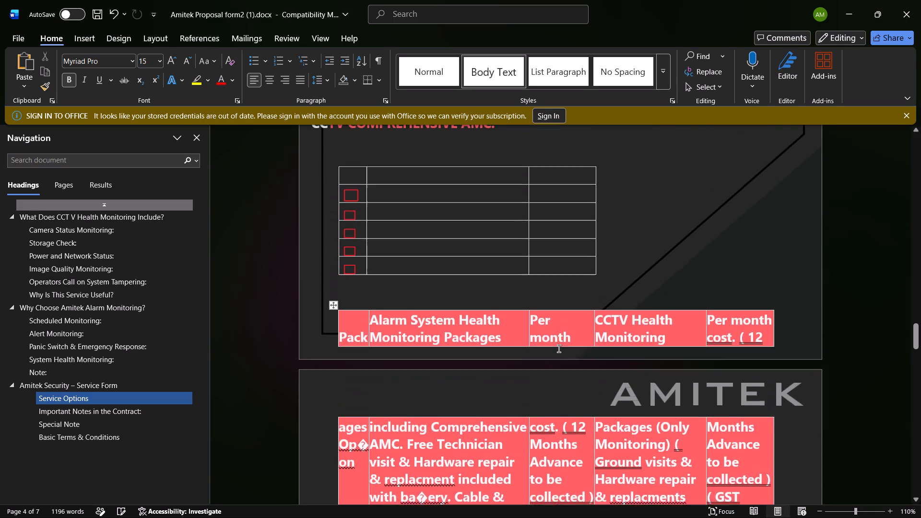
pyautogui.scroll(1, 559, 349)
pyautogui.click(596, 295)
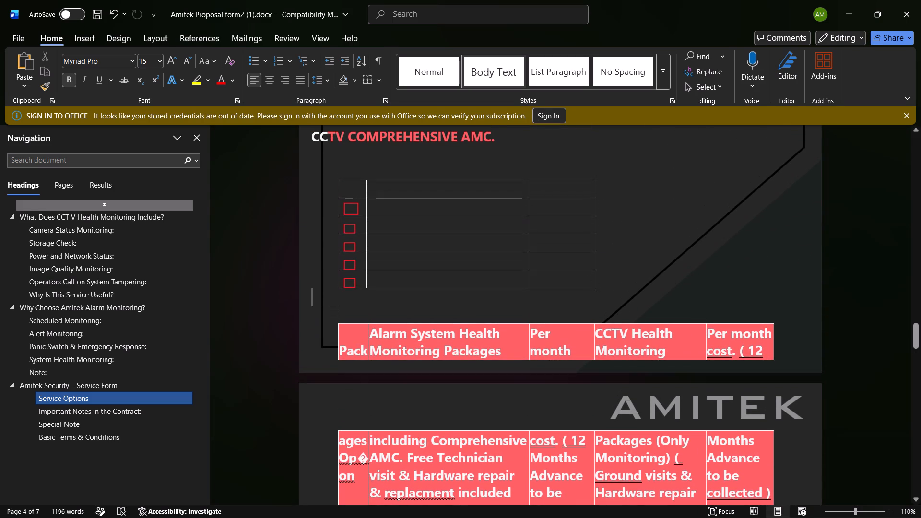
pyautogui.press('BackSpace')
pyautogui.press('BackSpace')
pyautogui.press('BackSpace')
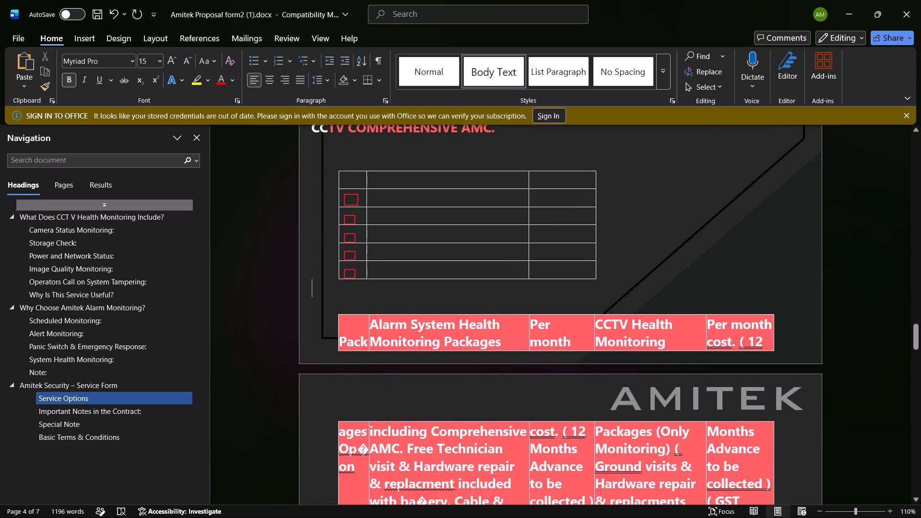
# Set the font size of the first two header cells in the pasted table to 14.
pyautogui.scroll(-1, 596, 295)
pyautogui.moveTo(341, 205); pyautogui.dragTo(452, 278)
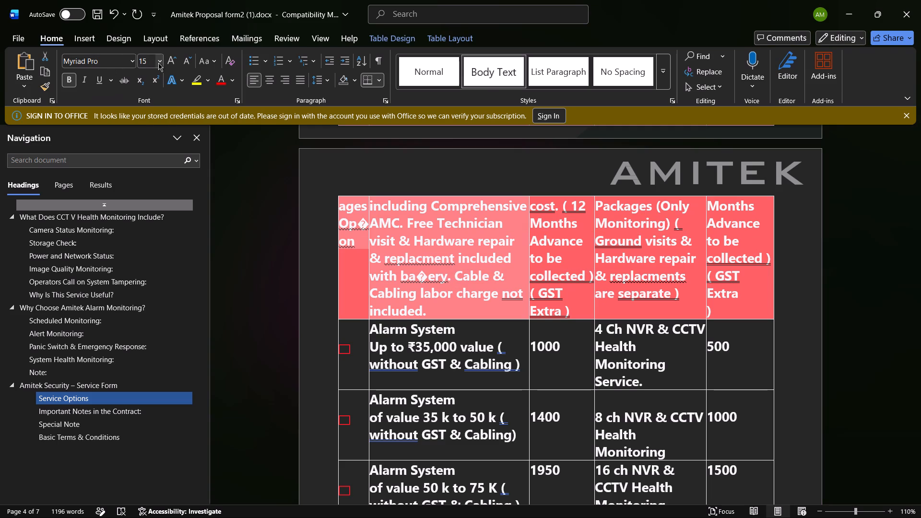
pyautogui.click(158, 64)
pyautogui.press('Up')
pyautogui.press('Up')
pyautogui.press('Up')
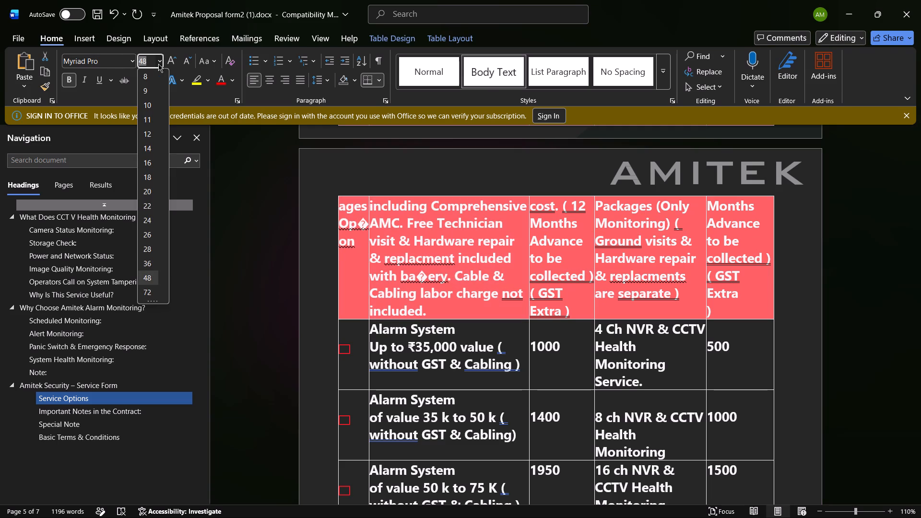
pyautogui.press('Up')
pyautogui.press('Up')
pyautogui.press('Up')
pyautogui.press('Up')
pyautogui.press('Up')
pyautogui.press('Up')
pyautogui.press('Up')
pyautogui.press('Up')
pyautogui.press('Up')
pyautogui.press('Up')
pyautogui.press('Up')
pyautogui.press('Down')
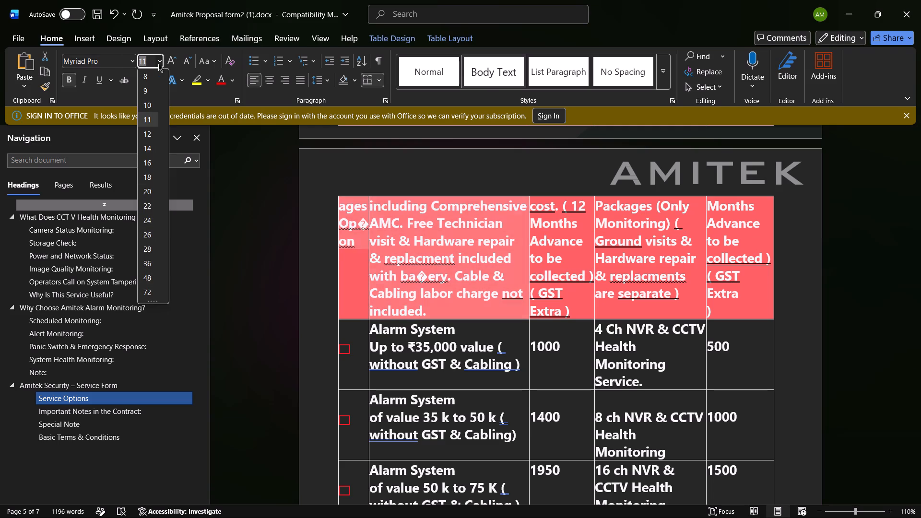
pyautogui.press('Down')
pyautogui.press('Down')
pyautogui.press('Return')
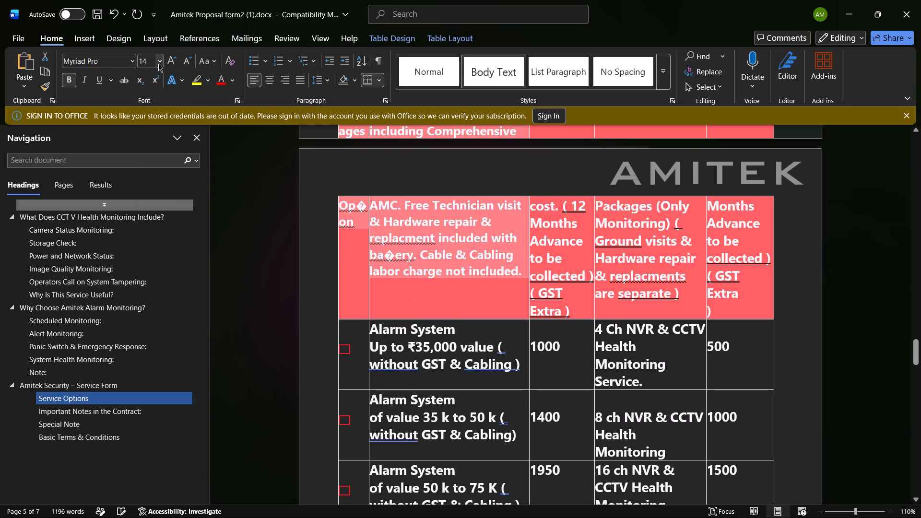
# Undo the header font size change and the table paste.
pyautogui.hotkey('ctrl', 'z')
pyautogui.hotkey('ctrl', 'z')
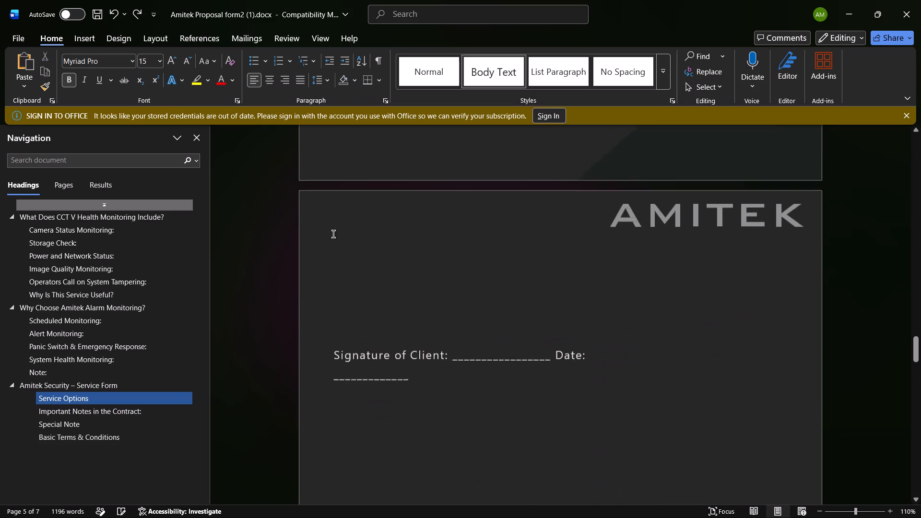
# Select the whole offer table under Offer Details for CMS & HMS Services and copy it again.
pyautogui.scroll(2, 333, 234)
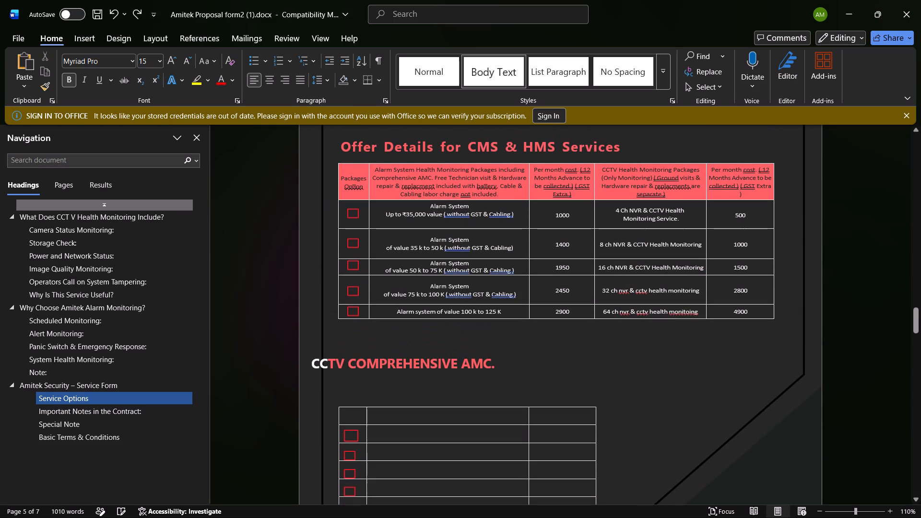
pyautogui.click(342, 170)
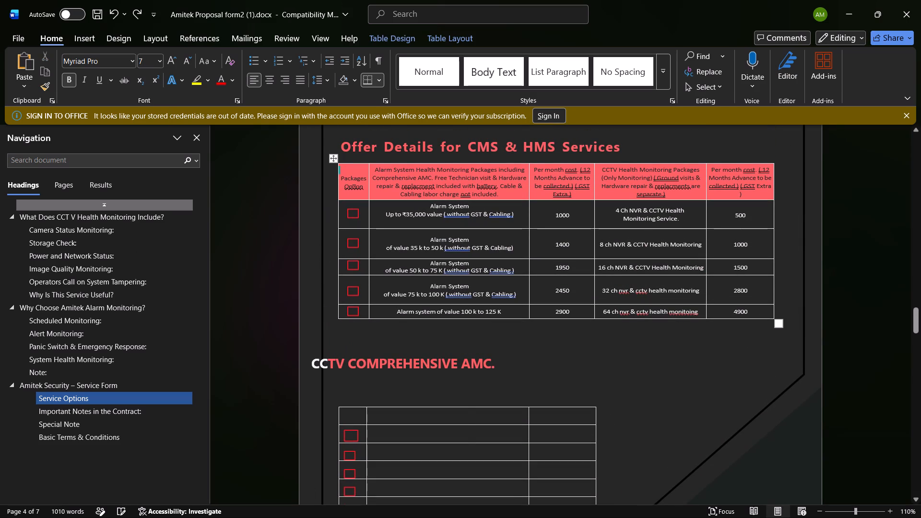
pyautogui.rightClick(333, 159)
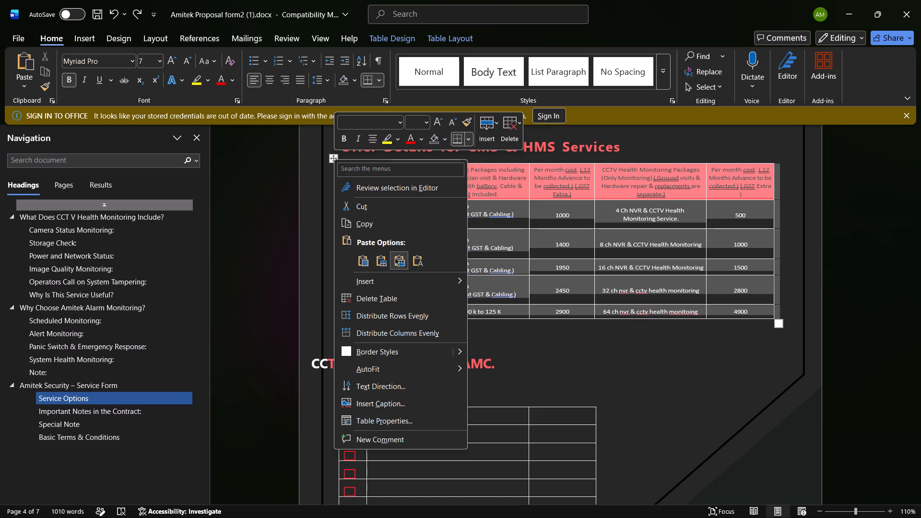
pyautogui.click(522, 376)
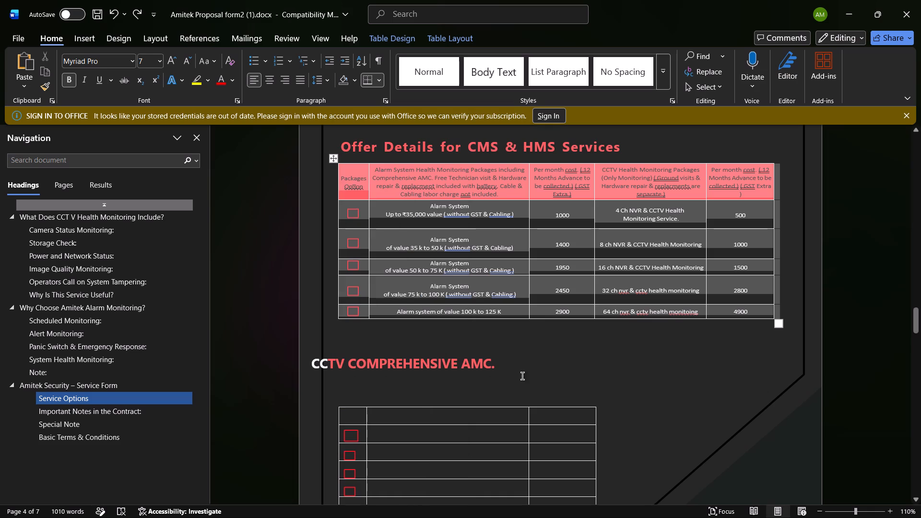
pyautogui.click(333, 159)
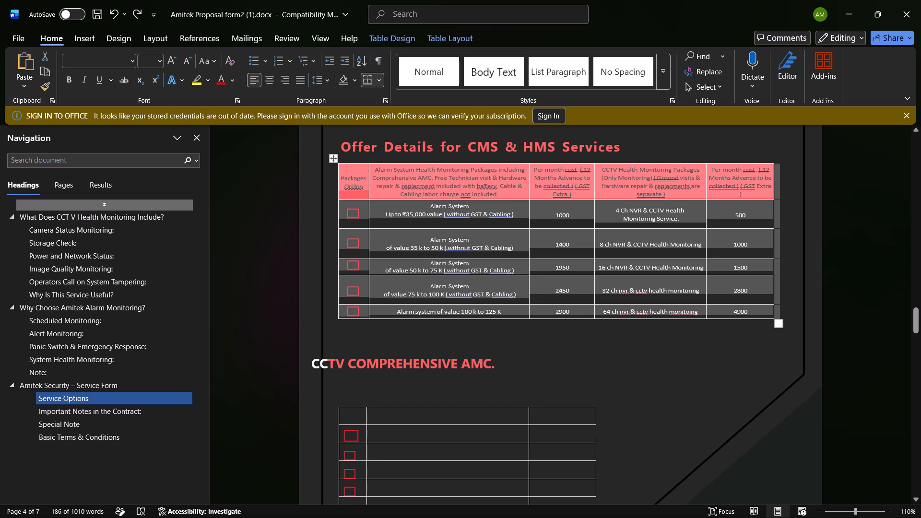
pyautogui.rightClick(333, 159)
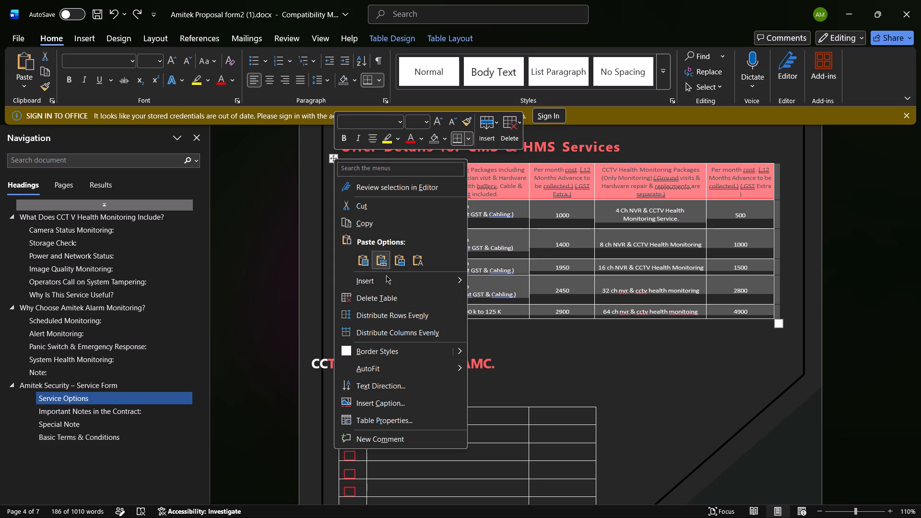
pyautogui.rightClick(361, 223)
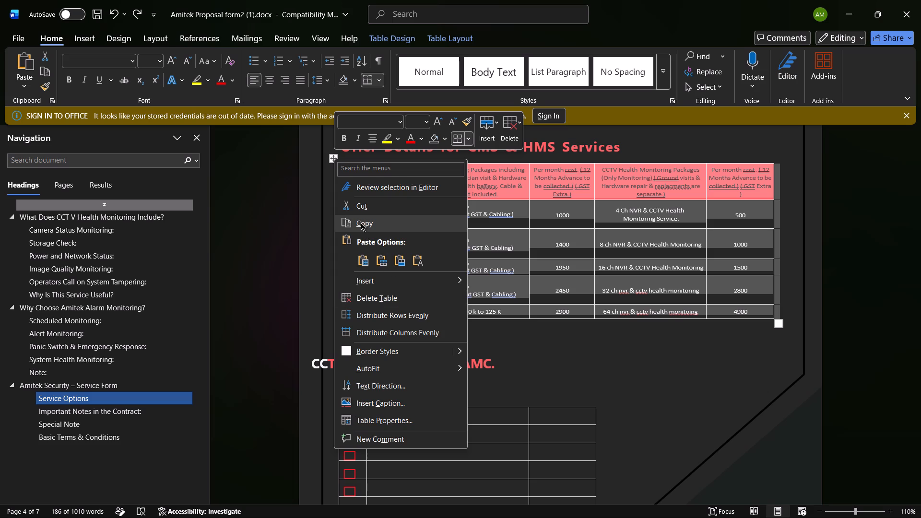
pyautogui.rightClick(361, 223)
pyautogui.doubleClick(361, 223)
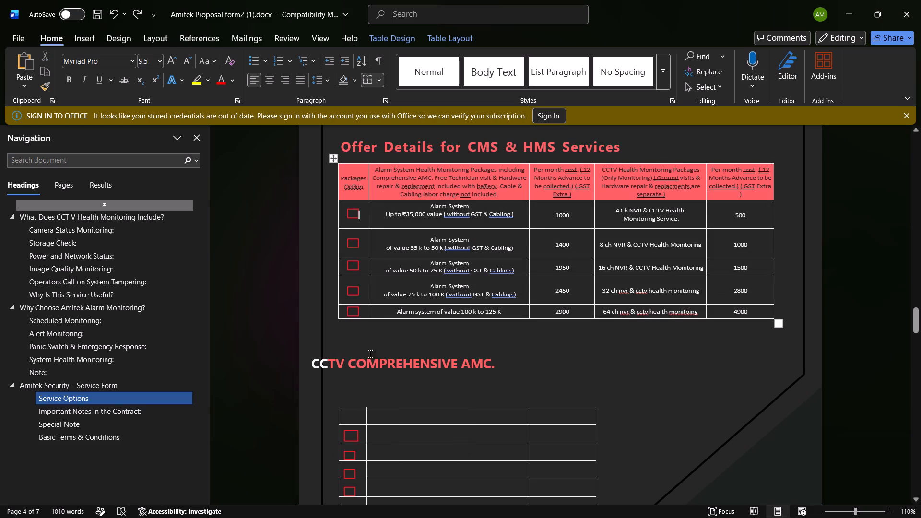
# Insert page breaks just above the CCTV COMPREHENSIVE AMC heading and undo the extra one, leaving a single break.
pyautogui.click(396, 338)
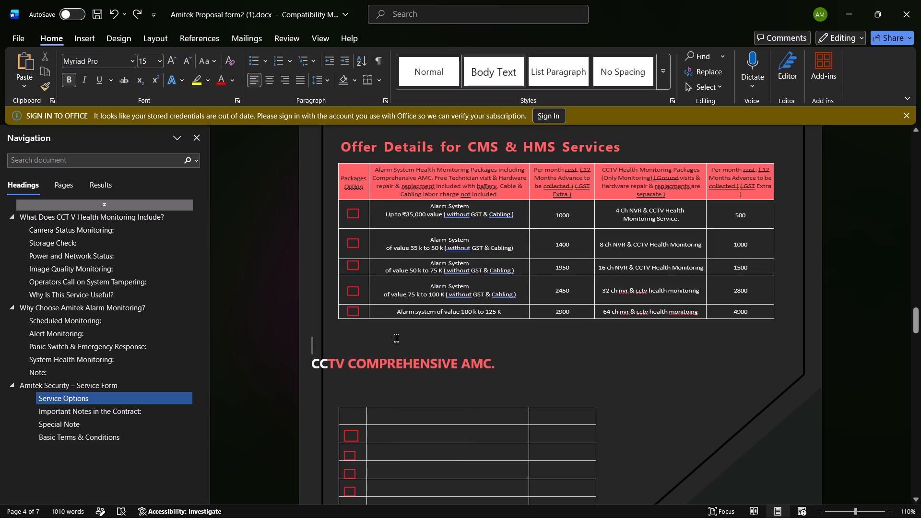
pyautogui.hotkey('ctrl', 'Return')
pyautogui.hotkey('ctrl', 'Return')
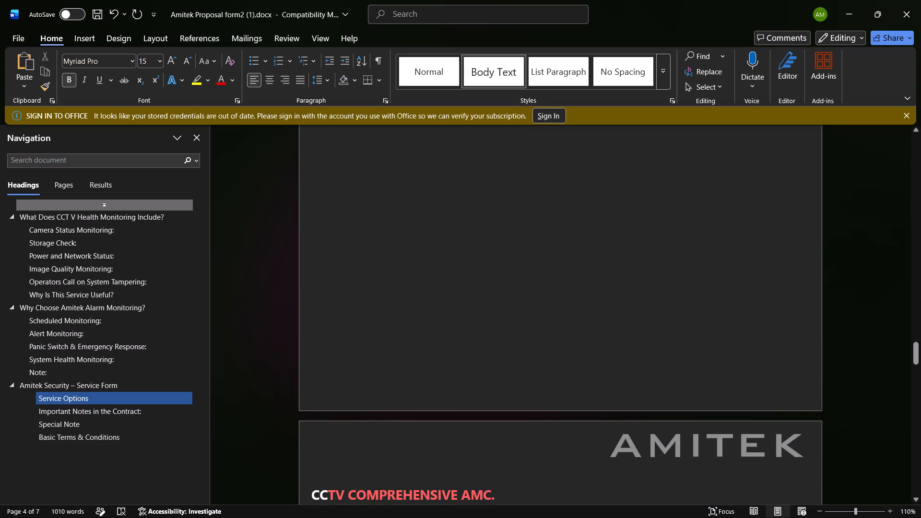
pyautogui.hotkey('ctrl', 'z')
# Paste the copied offer table as a picture at the blank line below the original table on page 4.
pyautogui.scroll(1, 396, 338)
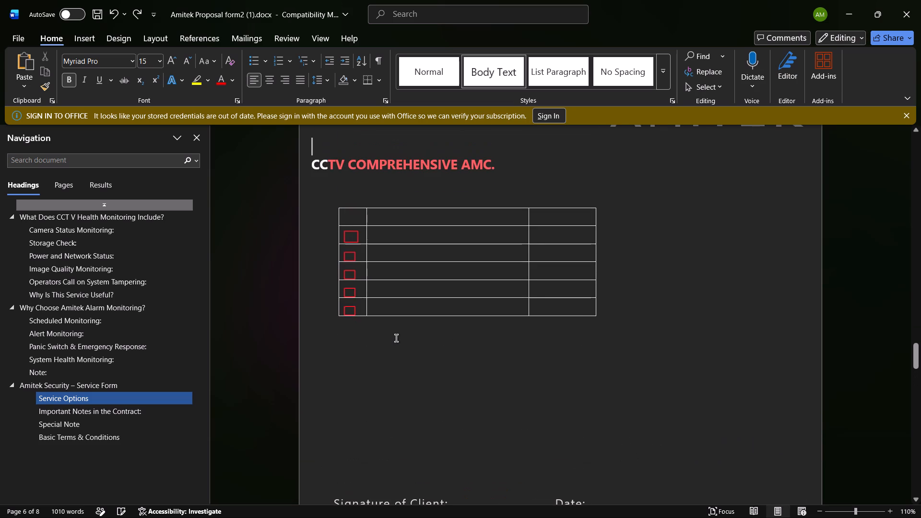
pyautogui.scroll(1, 396, 338)
pyautogui.click(396, 338)
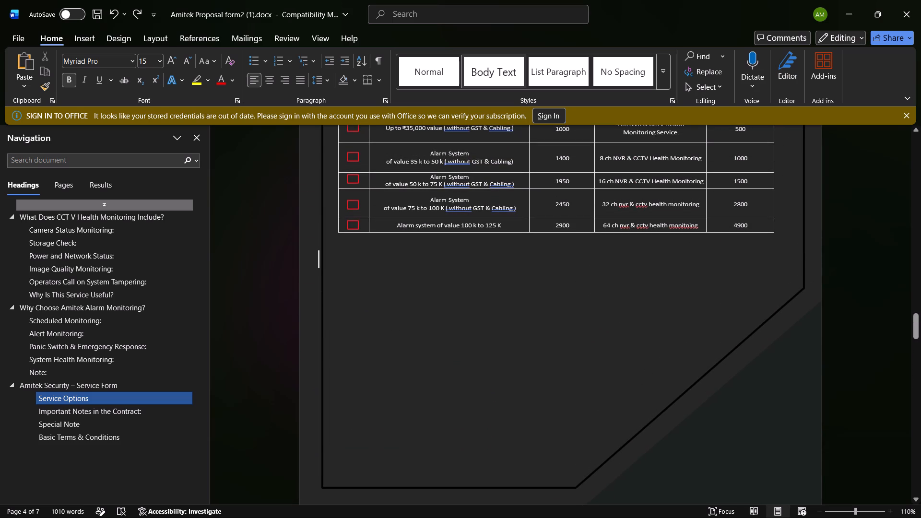
pyautogui.rightClick(332, 267)
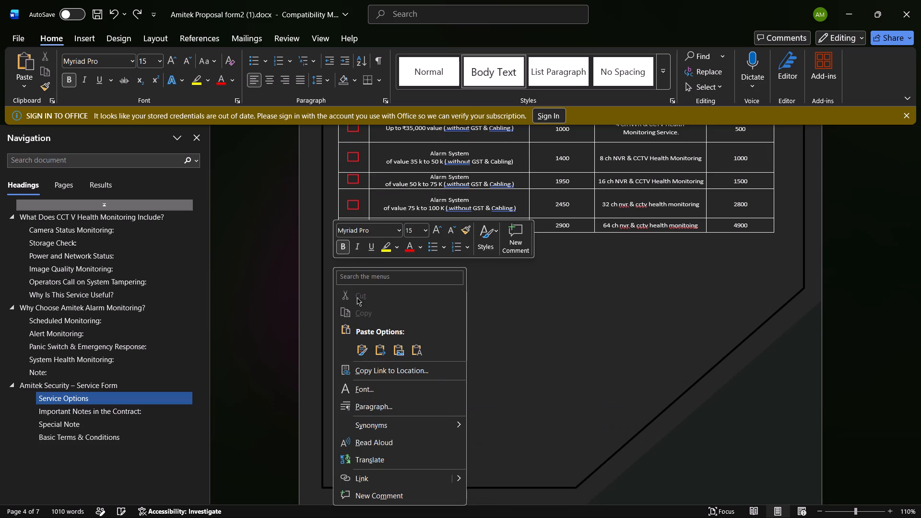
pyautogui.click(398, 350)
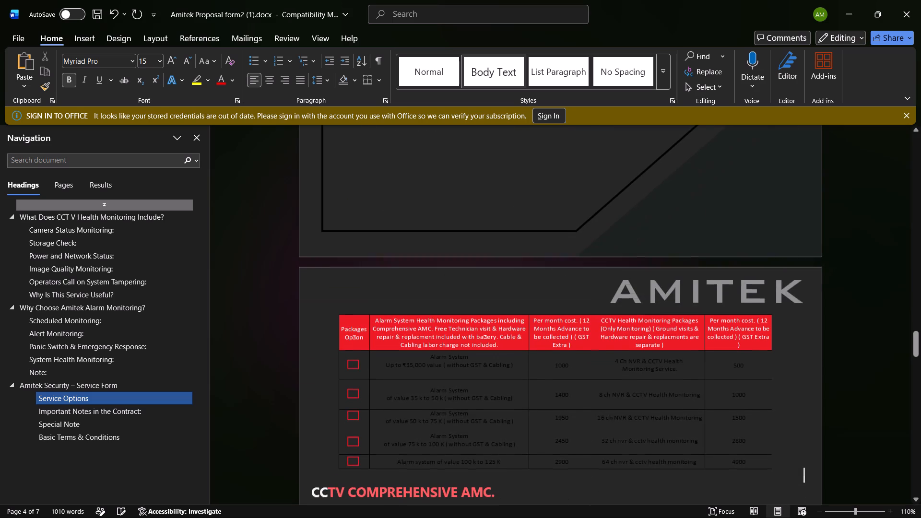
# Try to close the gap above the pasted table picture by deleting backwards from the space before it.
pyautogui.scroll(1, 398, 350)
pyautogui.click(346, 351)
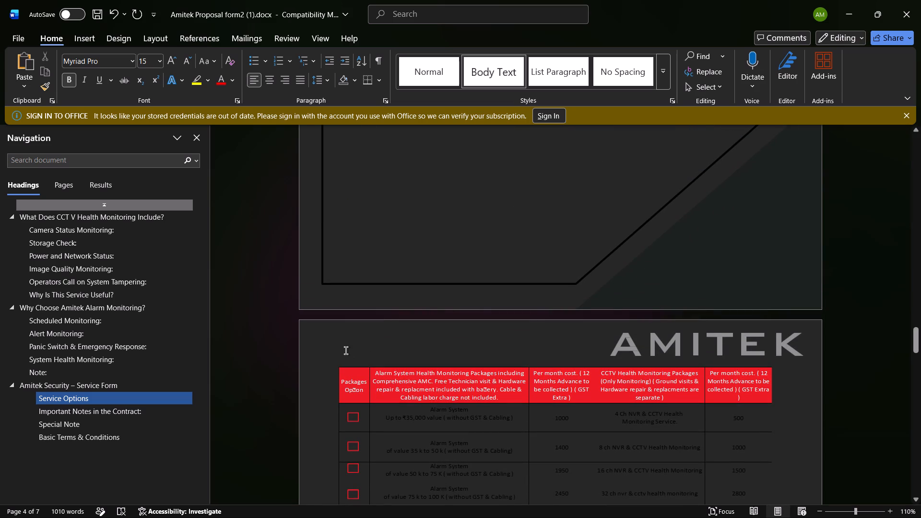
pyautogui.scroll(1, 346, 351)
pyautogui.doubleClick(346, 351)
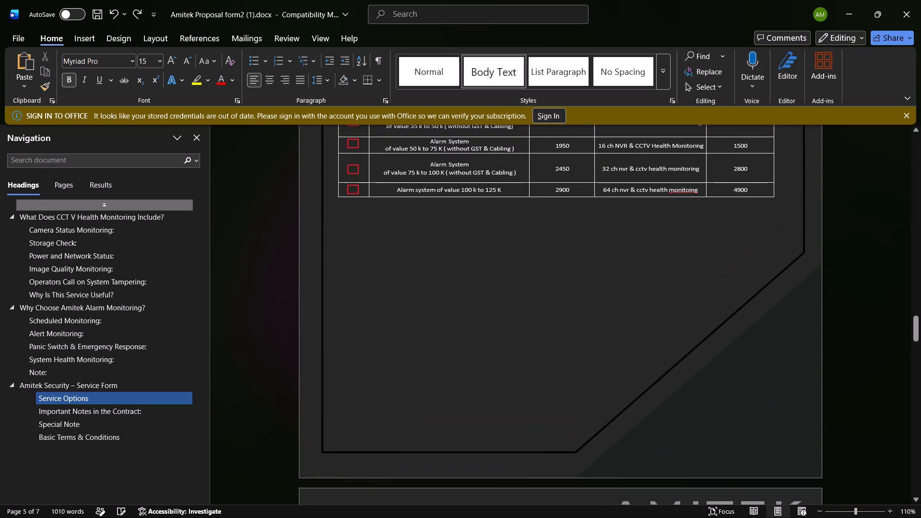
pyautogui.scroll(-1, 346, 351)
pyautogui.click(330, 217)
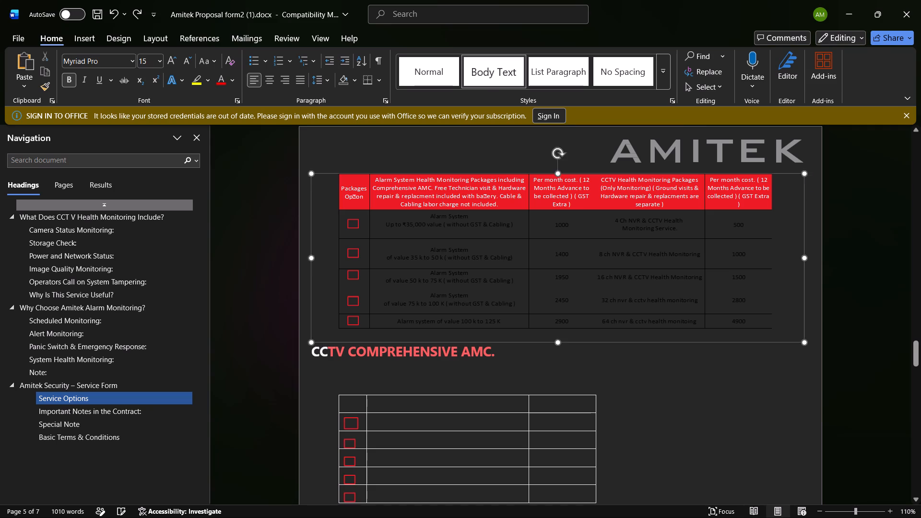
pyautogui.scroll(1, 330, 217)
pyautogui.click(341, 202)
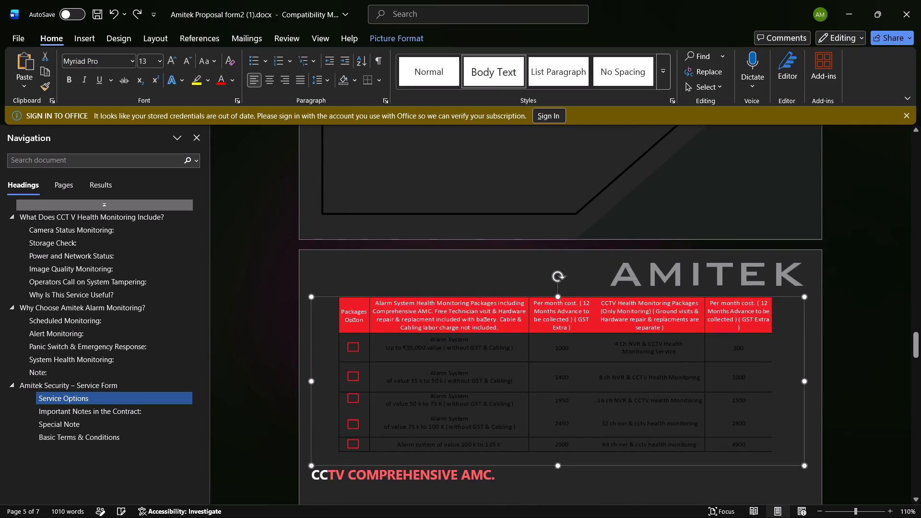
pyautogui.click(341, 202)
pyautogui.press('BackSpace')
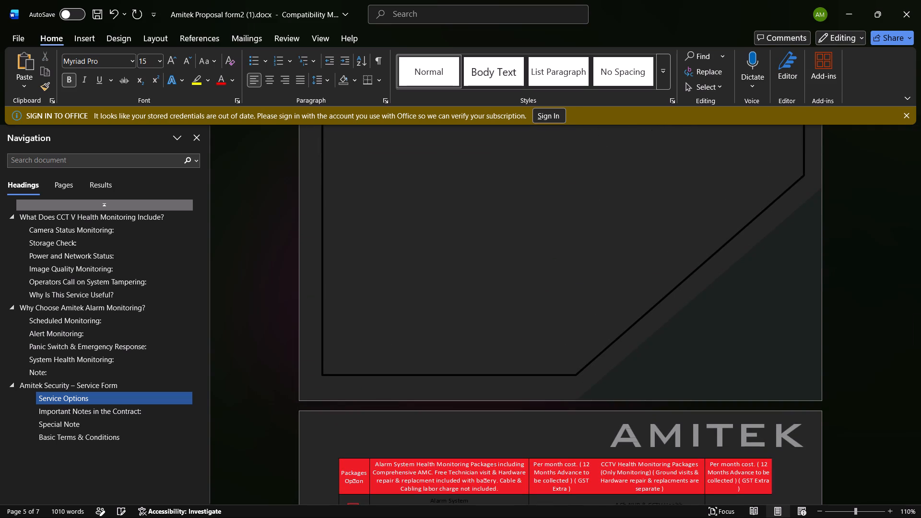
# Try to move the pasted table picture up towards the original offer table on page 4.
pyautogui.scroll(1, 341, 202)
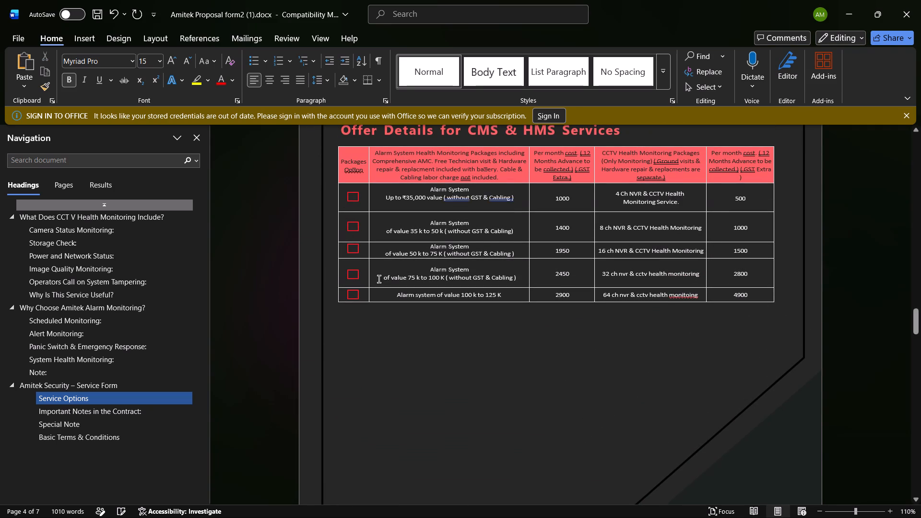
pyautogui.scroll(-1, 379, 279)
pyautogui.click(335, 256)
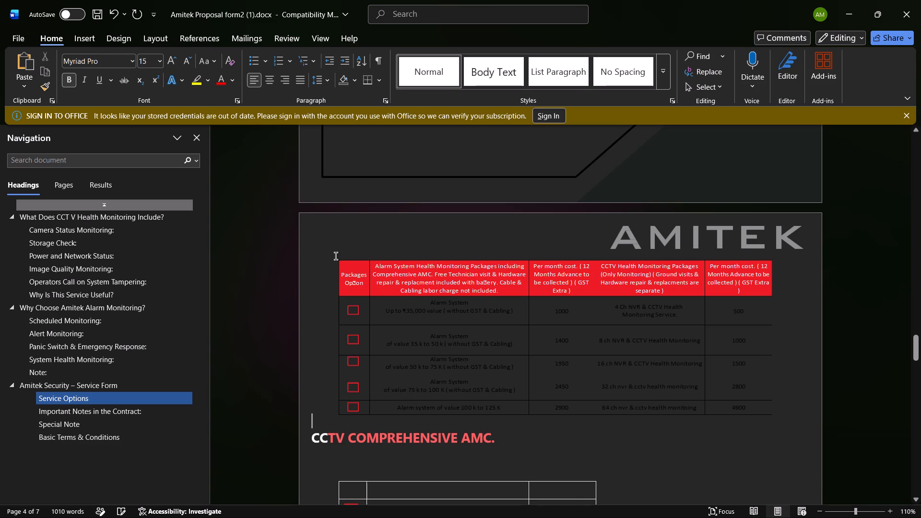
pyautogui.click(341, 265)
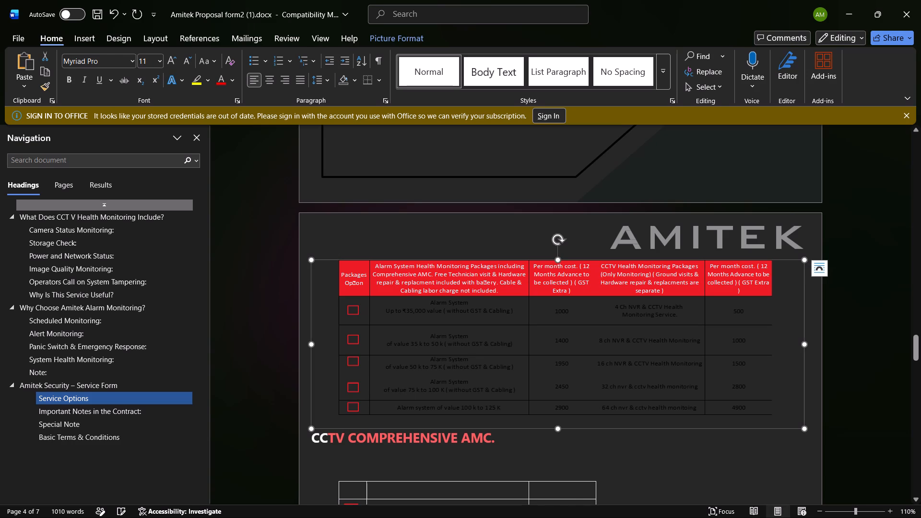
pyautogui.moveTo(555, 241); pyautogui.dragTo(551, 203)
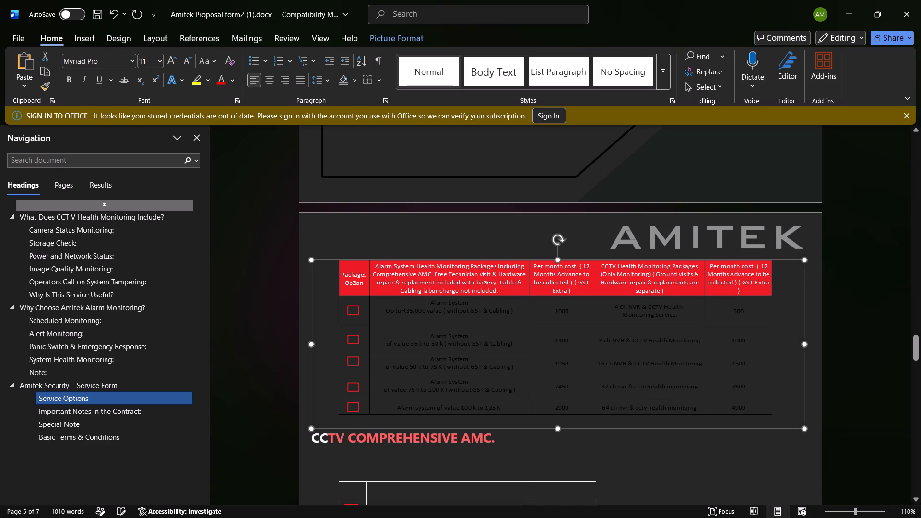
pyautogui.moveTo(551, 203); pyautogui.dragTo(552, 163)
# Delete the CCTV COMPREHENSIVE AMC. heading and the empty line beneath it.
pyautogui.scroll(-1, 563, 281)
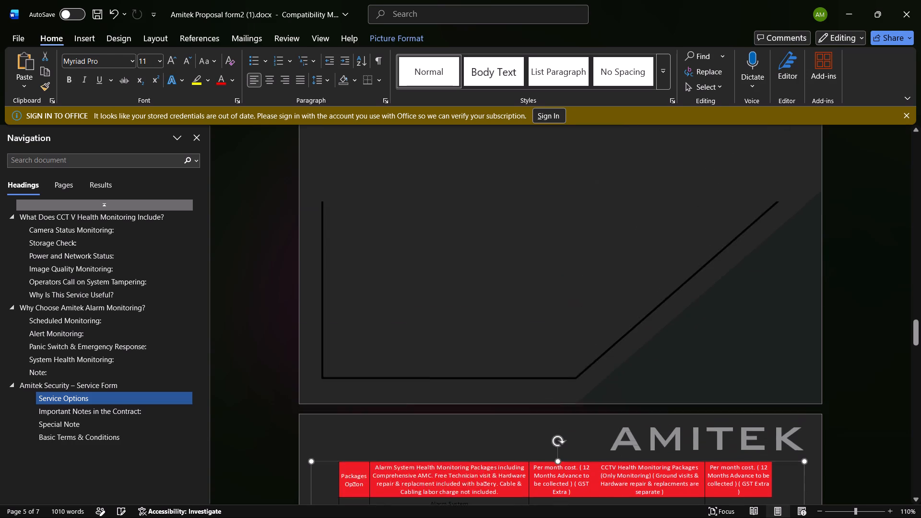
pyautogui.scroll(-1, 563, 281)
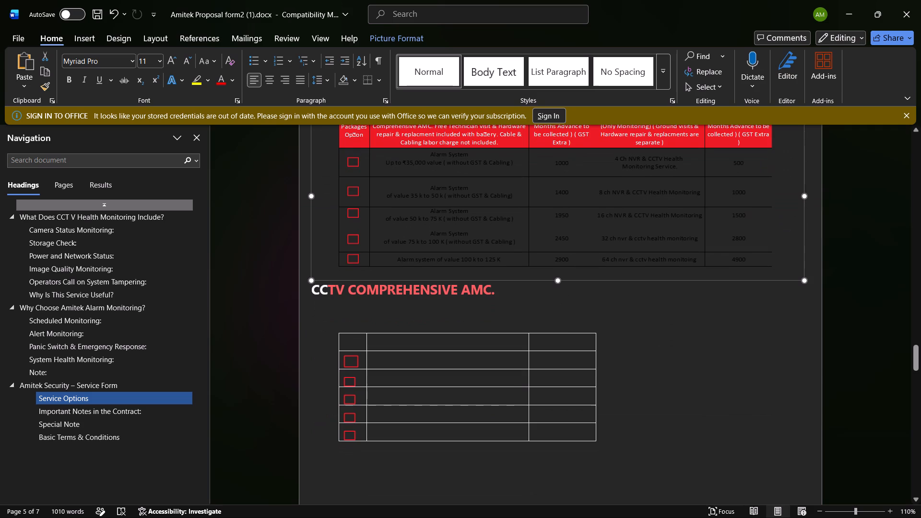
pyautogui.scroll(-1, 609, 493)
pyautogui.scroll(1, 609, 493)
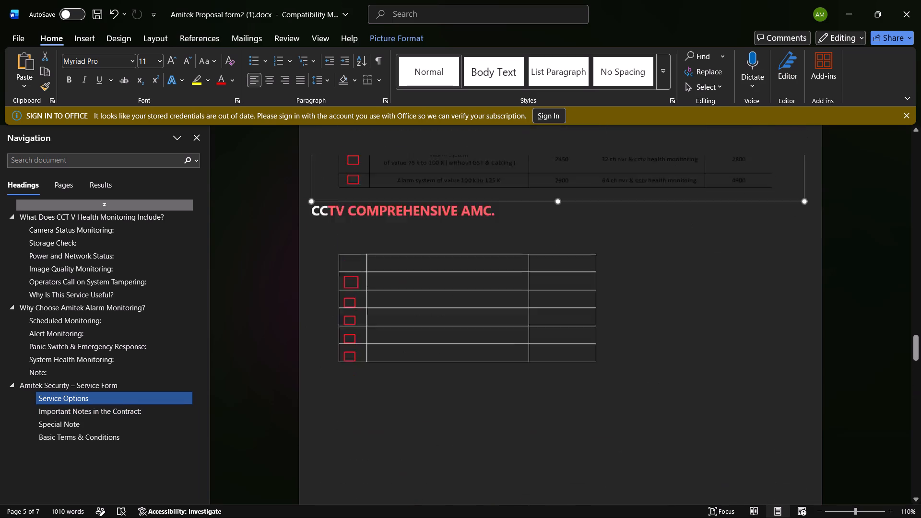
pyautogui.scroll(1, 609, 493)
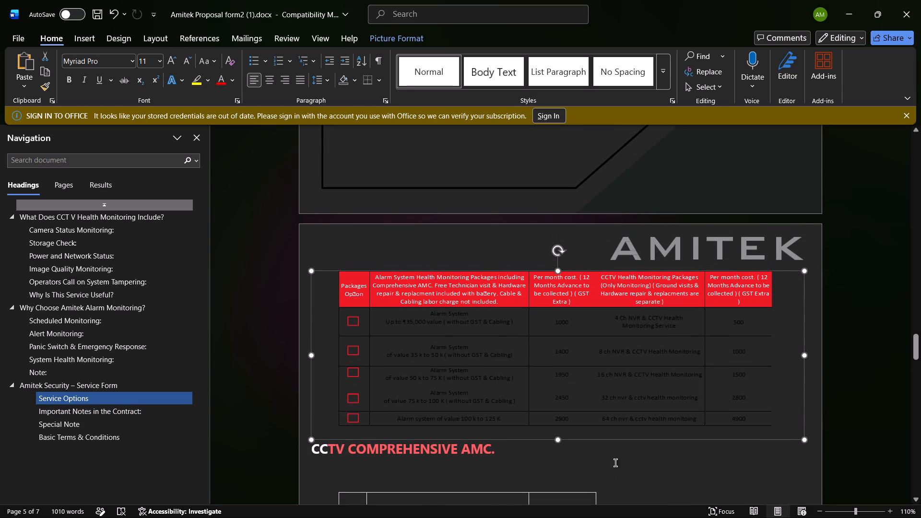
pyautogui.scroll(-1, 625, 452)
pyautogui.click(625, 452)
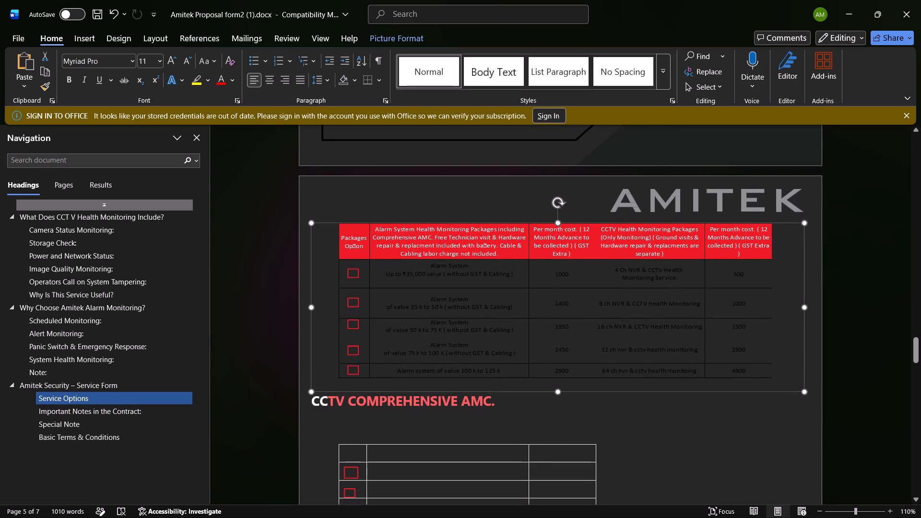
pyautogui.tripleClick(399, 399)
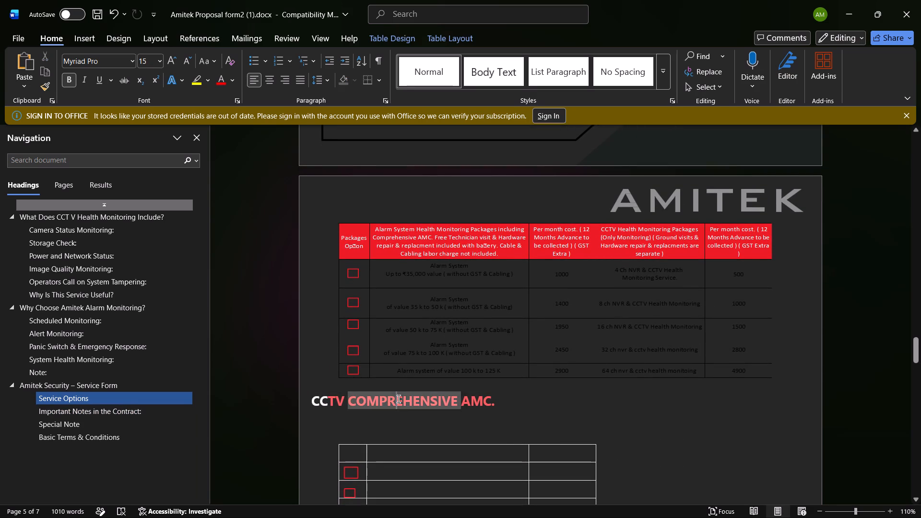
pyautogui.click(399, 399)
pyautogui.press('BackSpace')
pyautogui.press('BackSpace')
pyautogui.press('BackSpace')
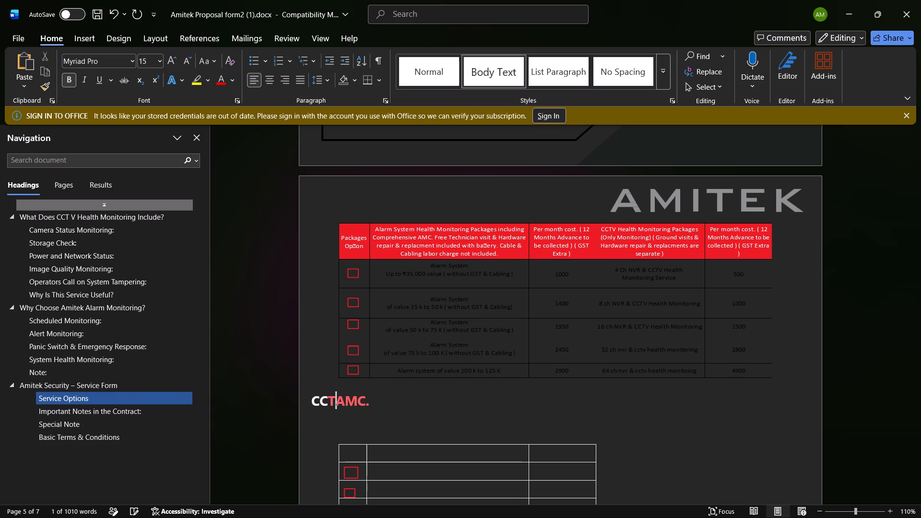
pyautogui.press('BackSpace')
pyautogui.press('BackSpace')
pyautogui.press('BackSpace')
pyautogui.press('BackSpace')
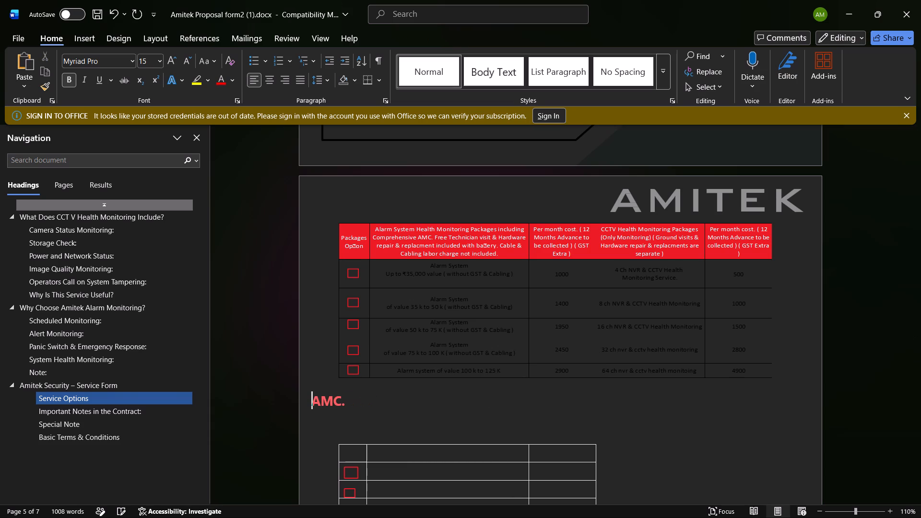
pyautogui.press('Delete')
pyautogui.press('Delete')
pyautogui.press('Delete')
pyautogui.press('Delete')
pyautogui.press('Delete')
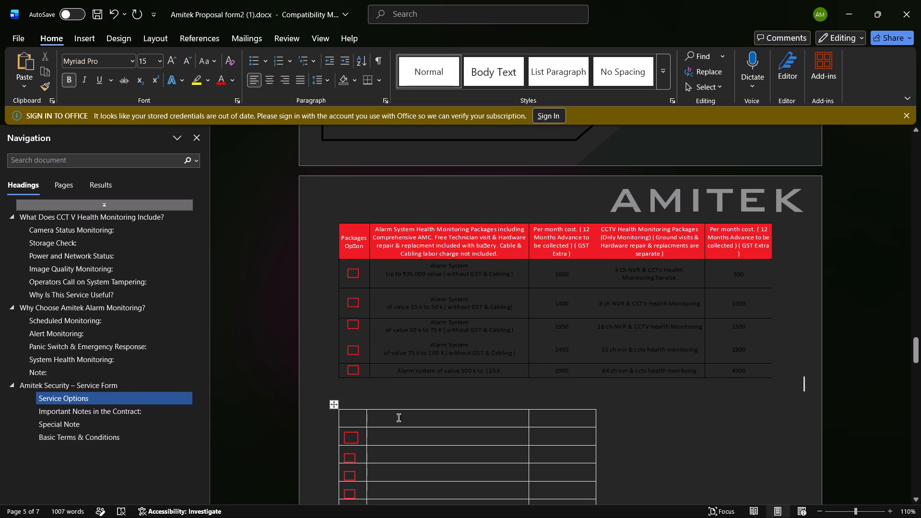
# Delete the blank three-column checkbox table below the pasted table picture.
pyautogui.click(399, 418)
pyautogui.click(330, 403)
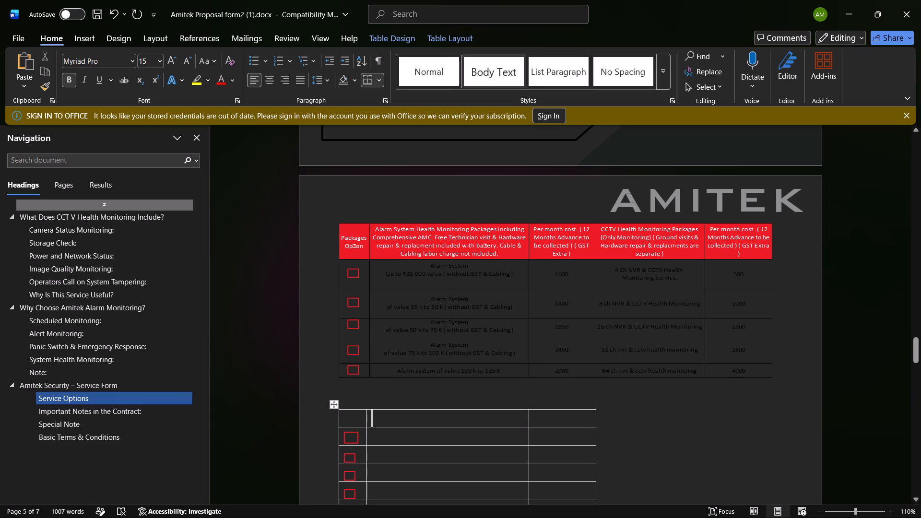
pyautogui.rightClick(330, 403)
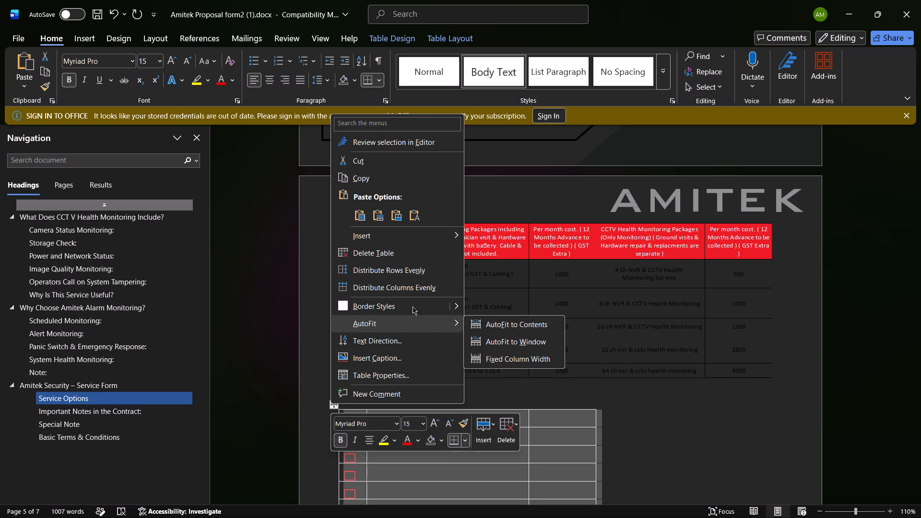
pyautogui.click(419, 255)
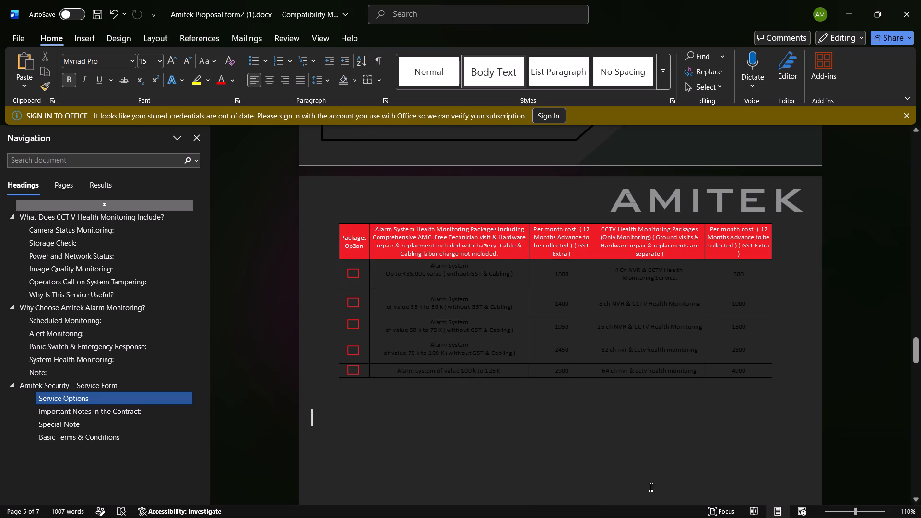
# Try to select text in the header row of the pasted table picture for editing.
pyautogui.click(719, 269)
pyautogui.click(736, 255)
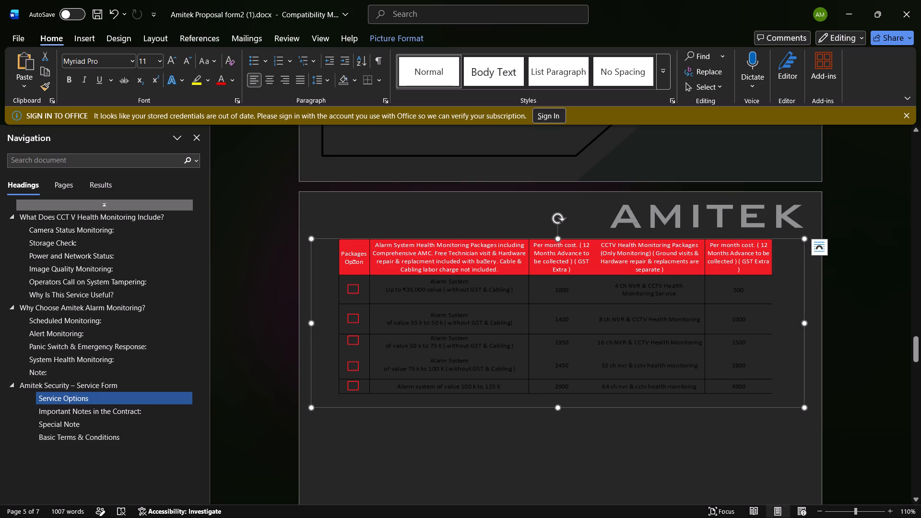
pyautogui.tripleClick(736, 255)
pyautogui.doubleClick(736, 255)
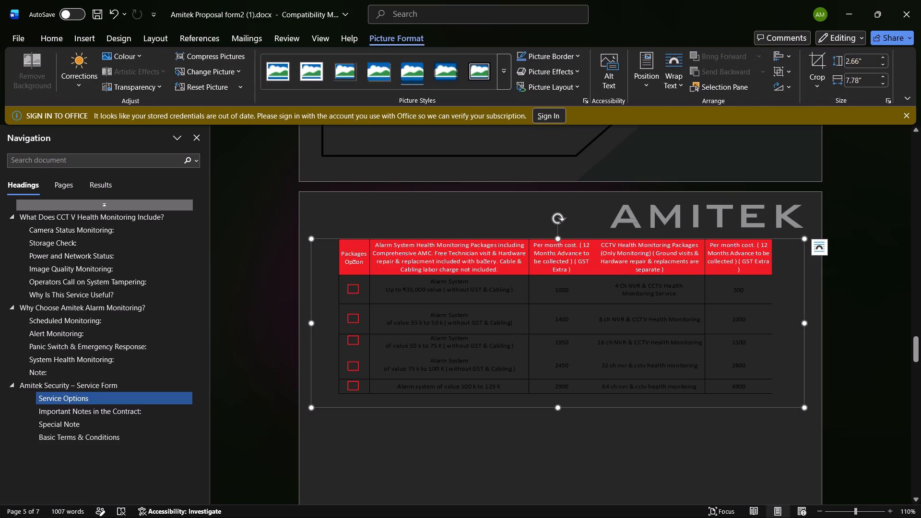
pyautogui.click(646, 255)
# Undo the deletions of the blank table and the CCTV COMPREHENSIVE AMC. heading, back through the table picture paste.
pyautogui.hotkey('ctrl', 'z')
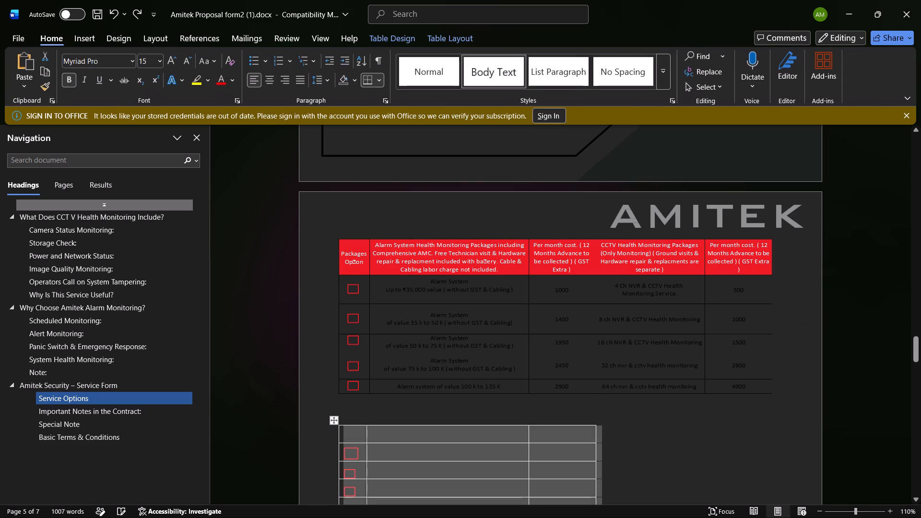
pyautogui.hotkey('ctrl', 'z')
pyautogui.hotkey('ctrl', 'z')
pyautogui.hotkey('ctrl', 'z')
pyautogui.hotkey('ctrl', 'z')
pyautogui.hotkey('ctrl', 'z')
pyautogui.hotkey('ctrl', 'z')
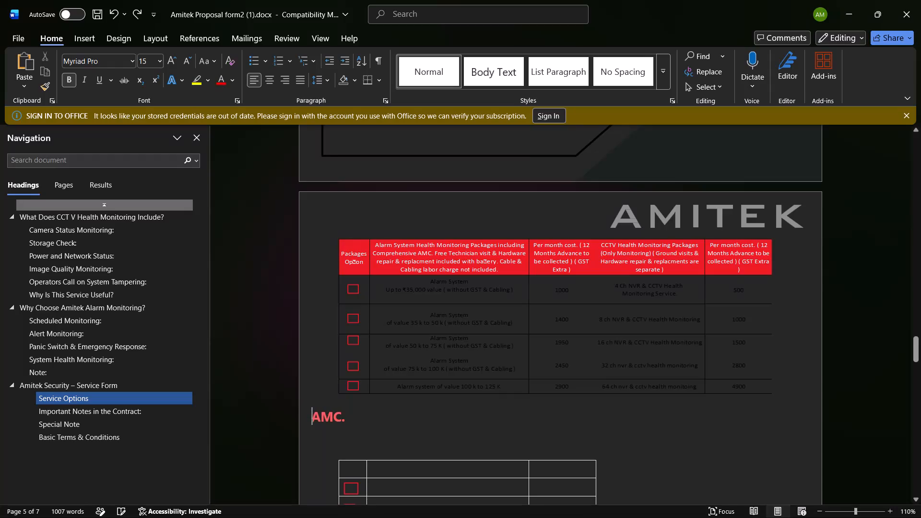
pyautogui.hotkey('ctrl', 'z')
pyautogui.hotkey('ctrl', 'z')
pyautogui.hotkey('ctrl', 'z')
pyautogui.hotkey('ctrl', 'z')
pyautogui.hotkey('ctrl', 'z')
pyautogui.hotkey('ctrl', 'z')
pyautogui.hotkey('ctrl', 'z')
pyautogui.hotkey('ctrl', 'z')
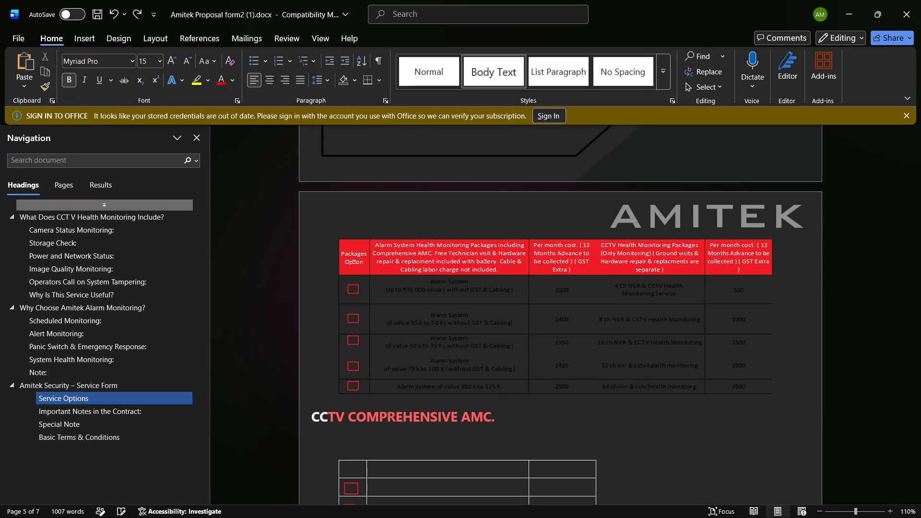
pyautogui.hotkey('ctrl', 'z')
# Select the whole offer table under Offer Details for CMS & HMS Services on page 4 and copy it.
pyautogui.scroll(4, 801, 296)
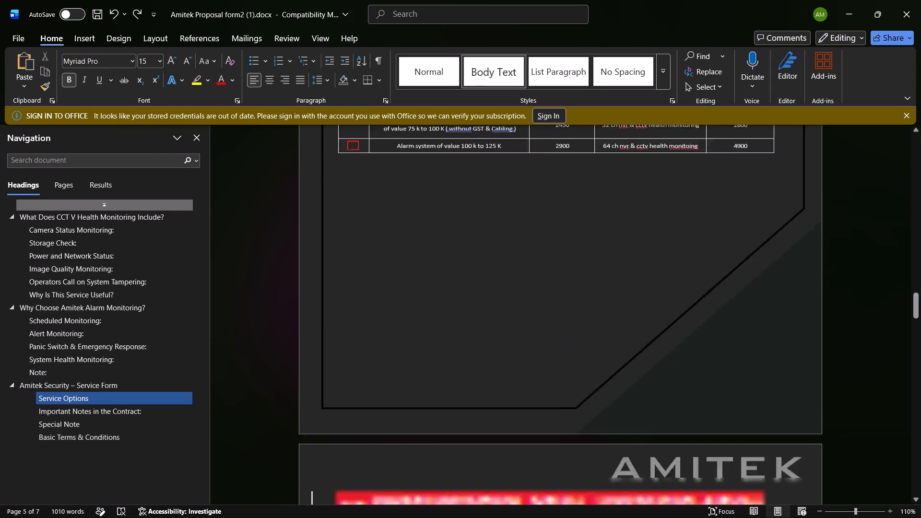
pyautogui.click(801, 296)
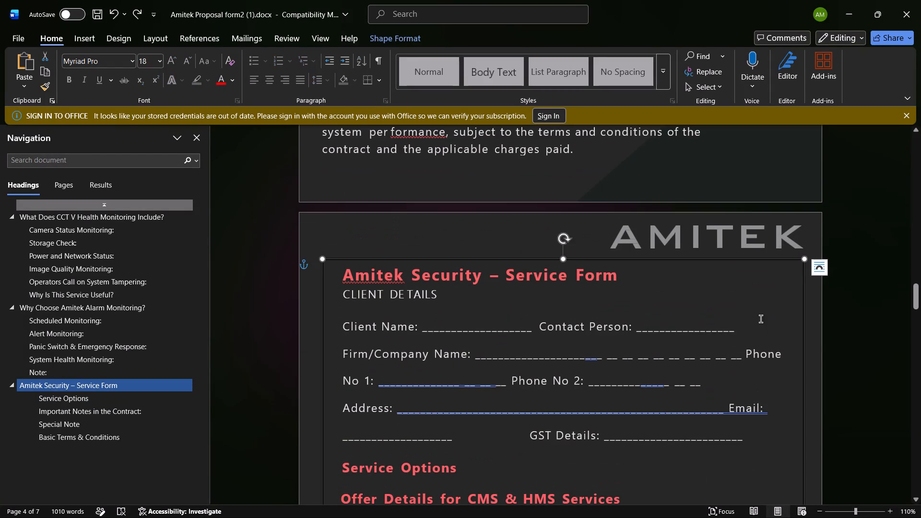
pyautogui.scroll(-2, 761, 319)
pyautogui.click(633, 350)
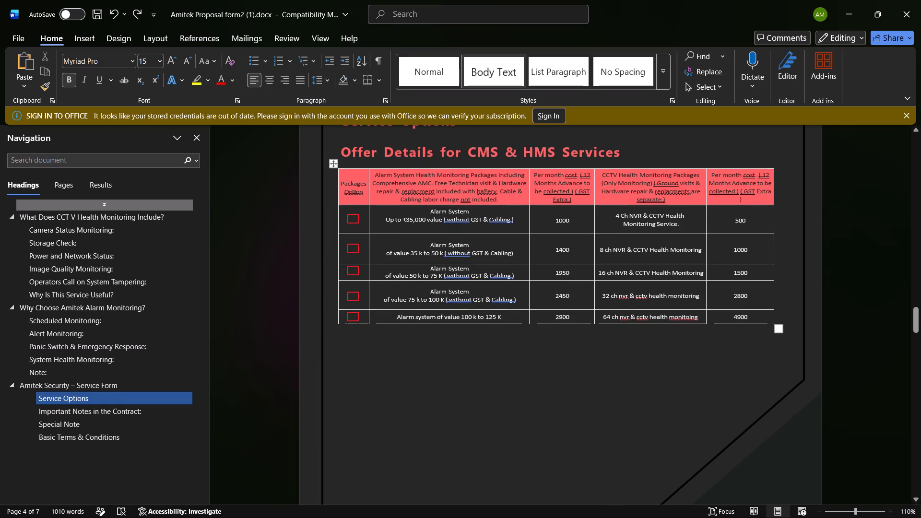
pyautogui.rightClick(332, 167)
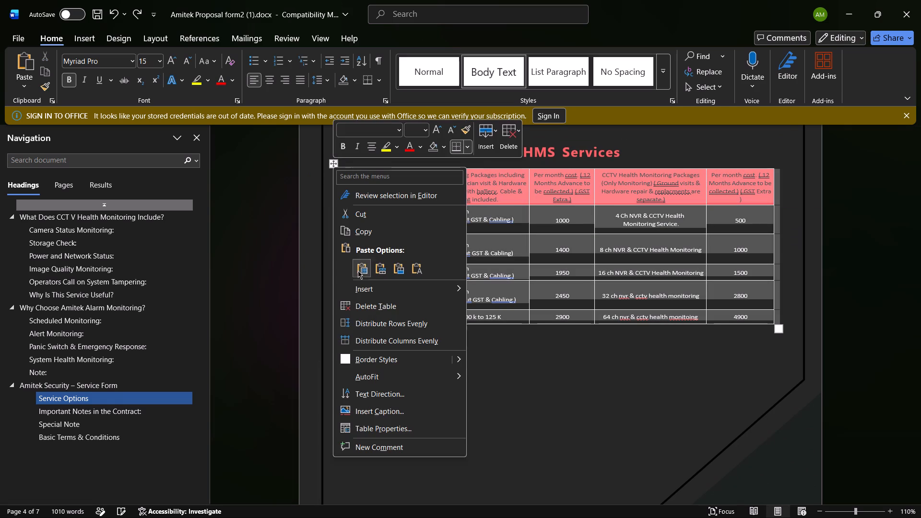
pyautogui.click(354, 229)
# Paste the copied offer table with Keep Source Formatting at the blank line below the original table on page 4.
pyautogui.click(382, 396)
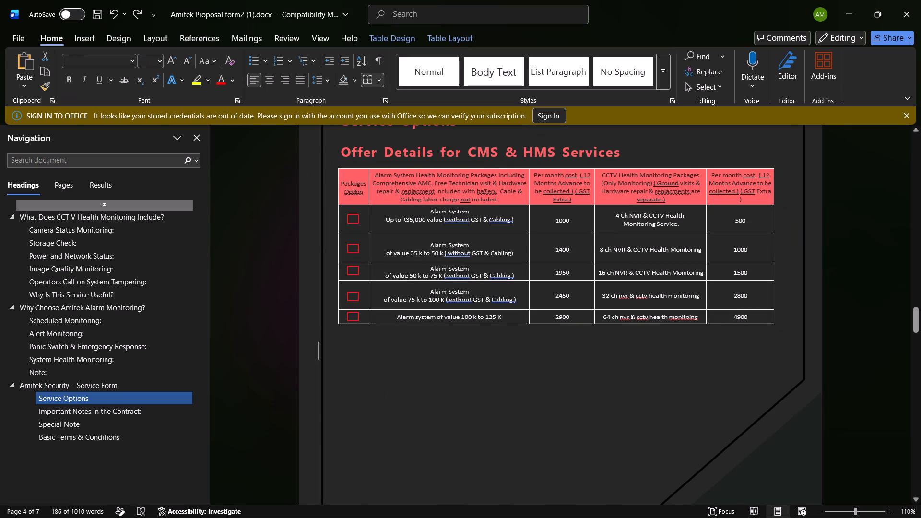
pyautogui.rightClick(365, 381)
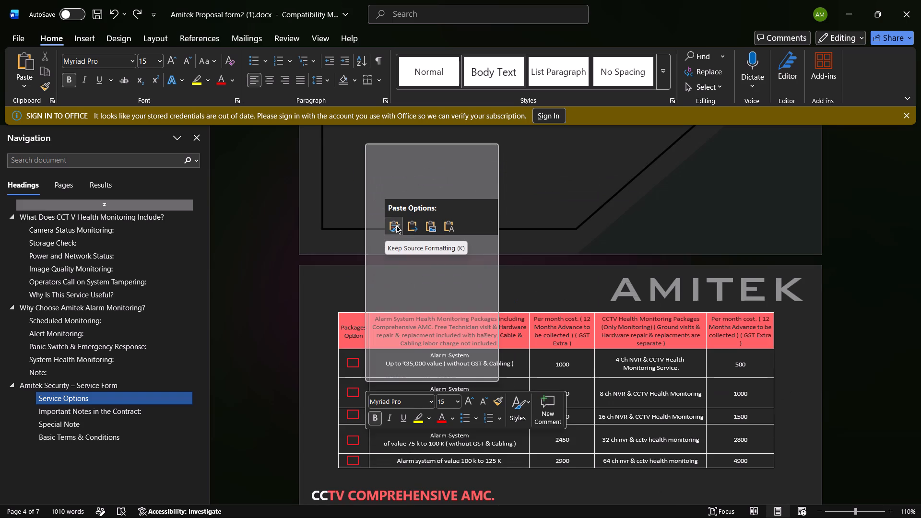
pyautogui.click(396, 225)
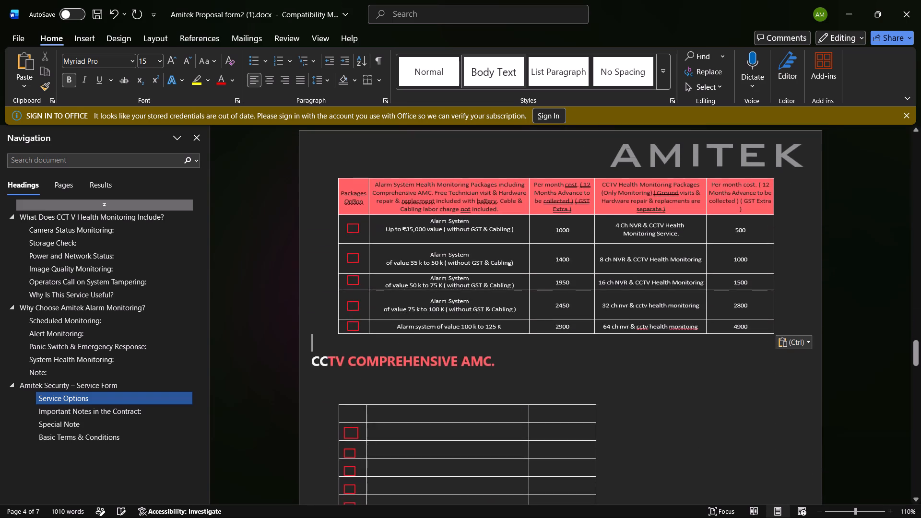
pyautogui.click(368, 278)
pyautogui.scroll(1, 368, 278)
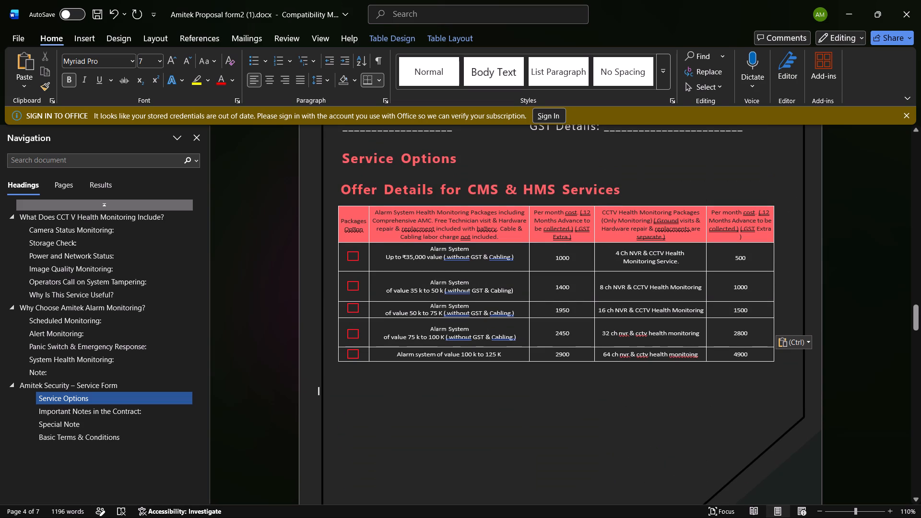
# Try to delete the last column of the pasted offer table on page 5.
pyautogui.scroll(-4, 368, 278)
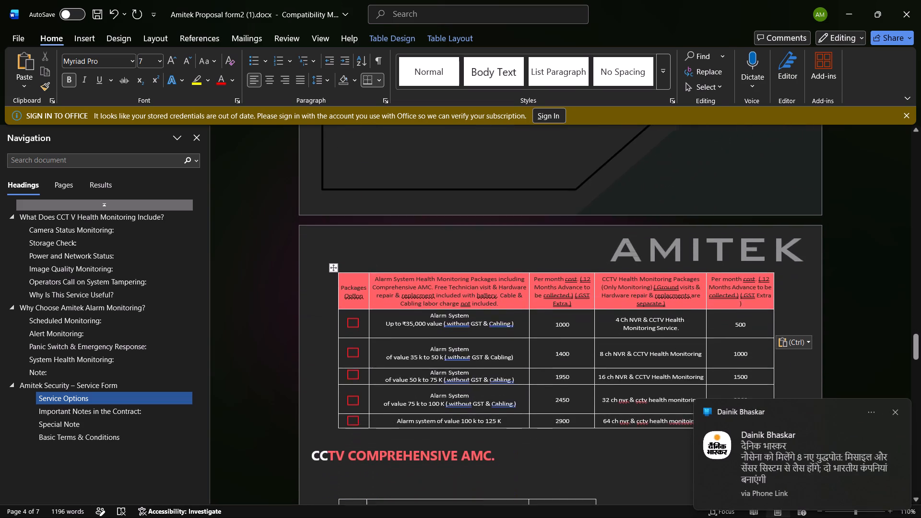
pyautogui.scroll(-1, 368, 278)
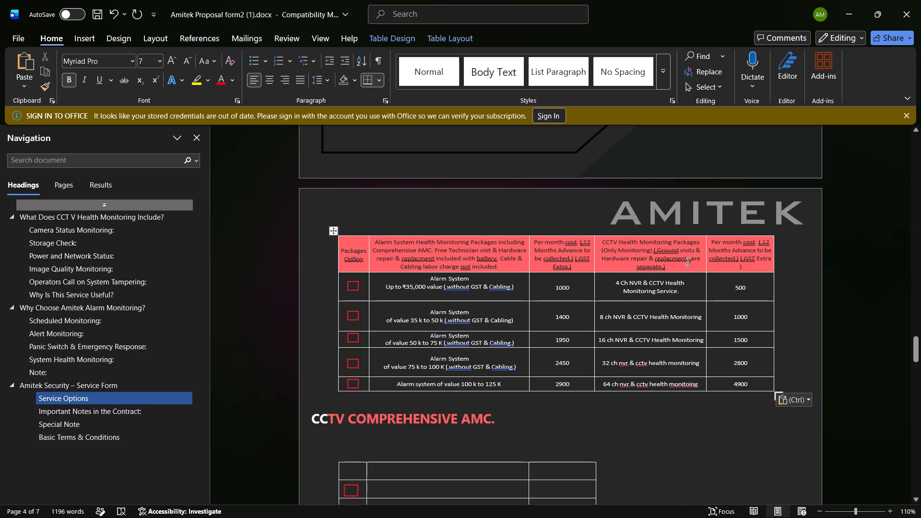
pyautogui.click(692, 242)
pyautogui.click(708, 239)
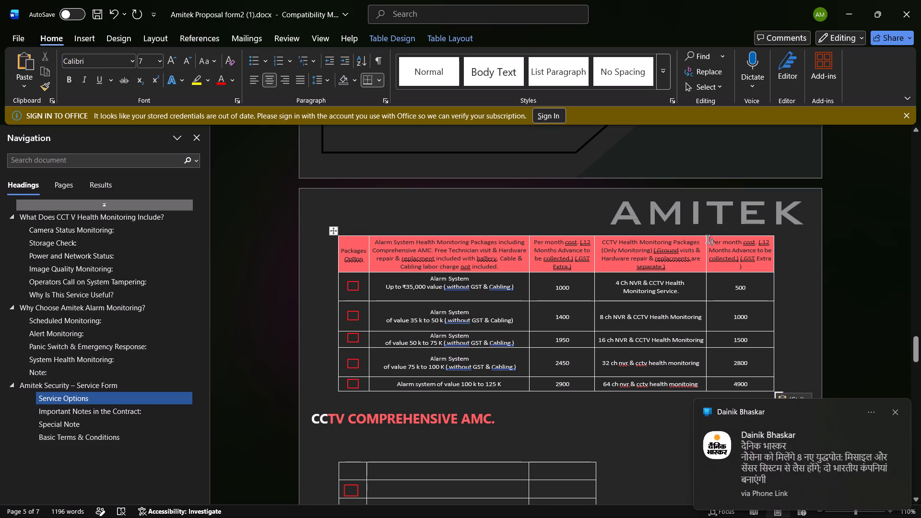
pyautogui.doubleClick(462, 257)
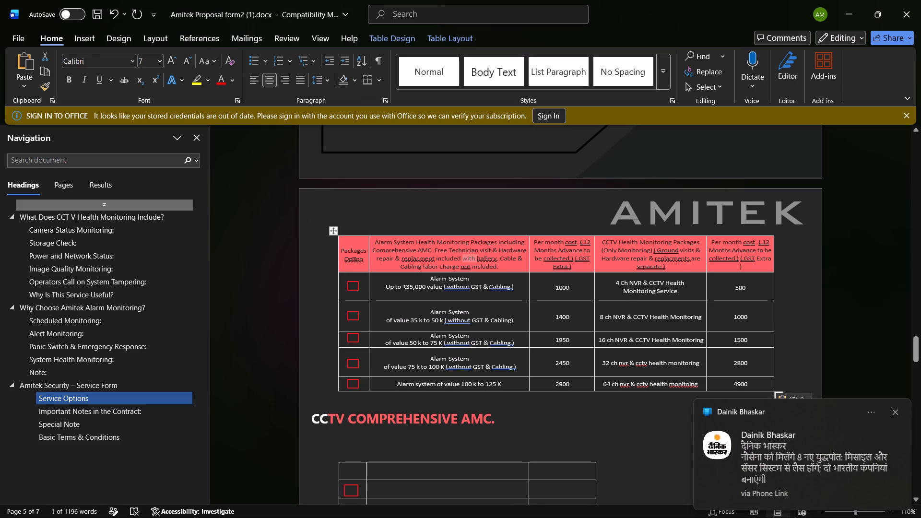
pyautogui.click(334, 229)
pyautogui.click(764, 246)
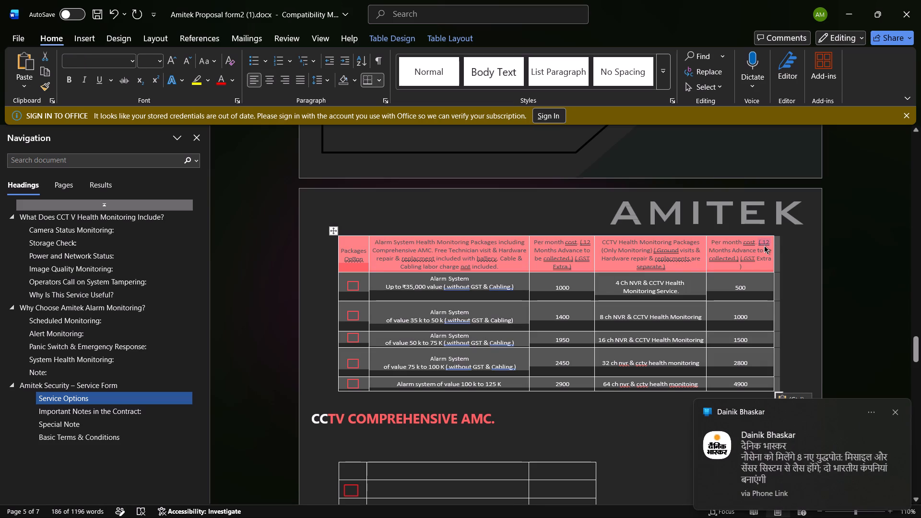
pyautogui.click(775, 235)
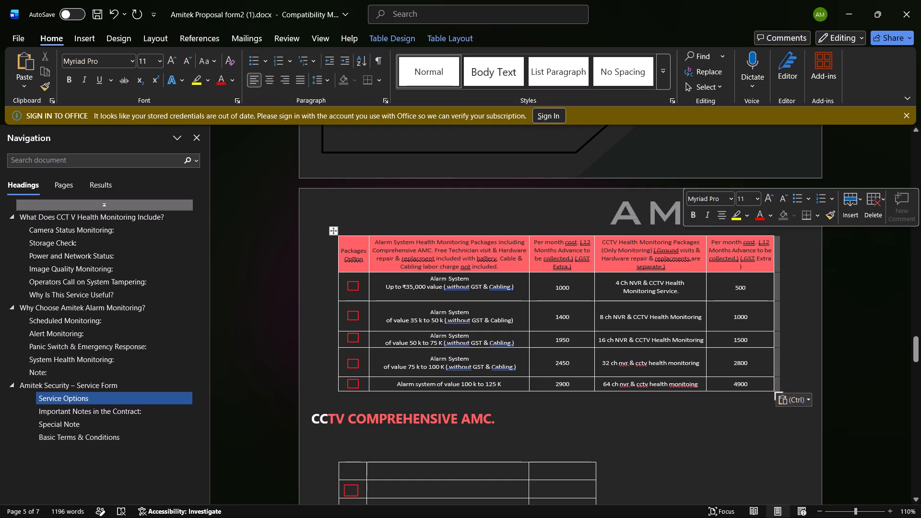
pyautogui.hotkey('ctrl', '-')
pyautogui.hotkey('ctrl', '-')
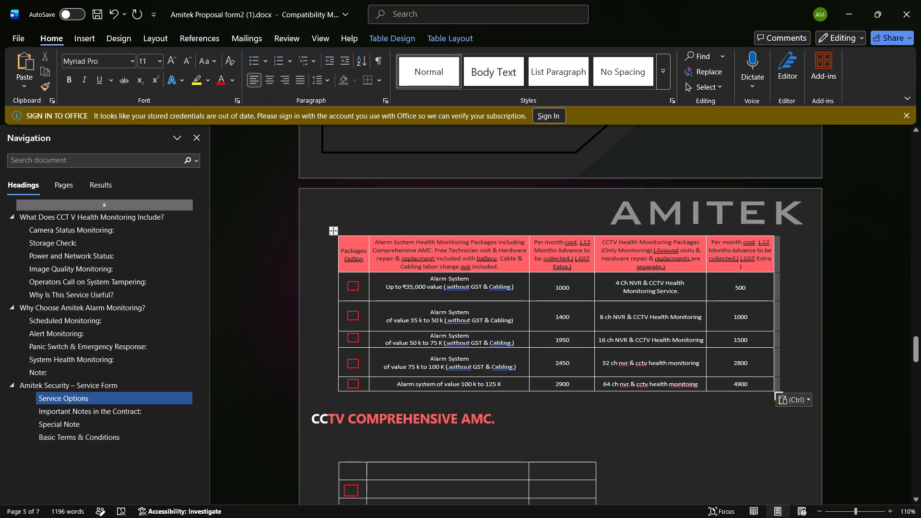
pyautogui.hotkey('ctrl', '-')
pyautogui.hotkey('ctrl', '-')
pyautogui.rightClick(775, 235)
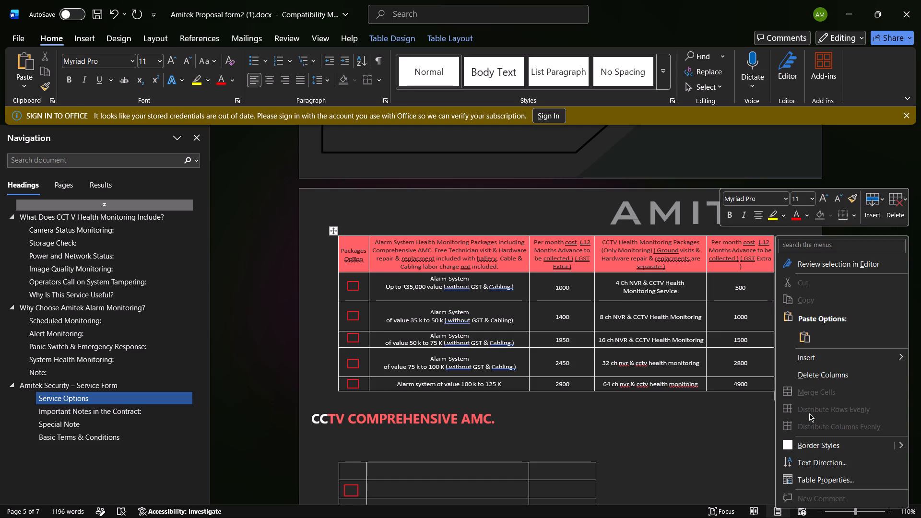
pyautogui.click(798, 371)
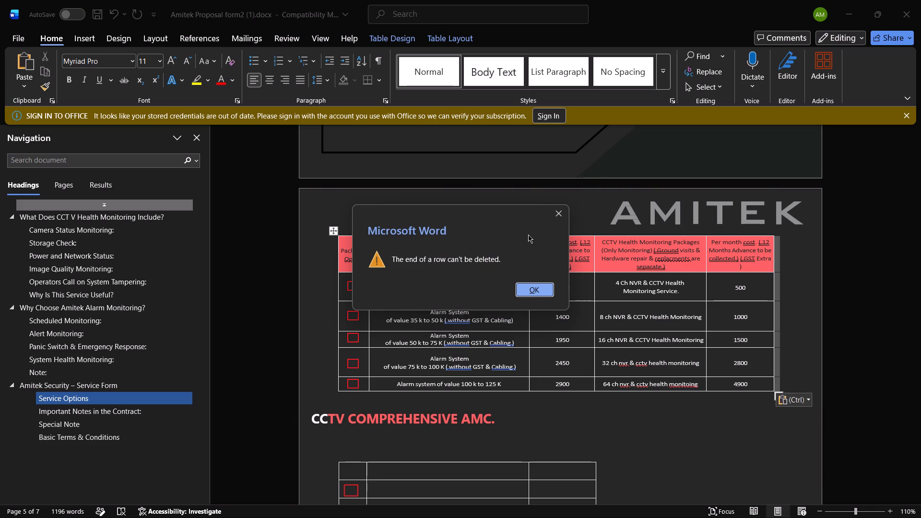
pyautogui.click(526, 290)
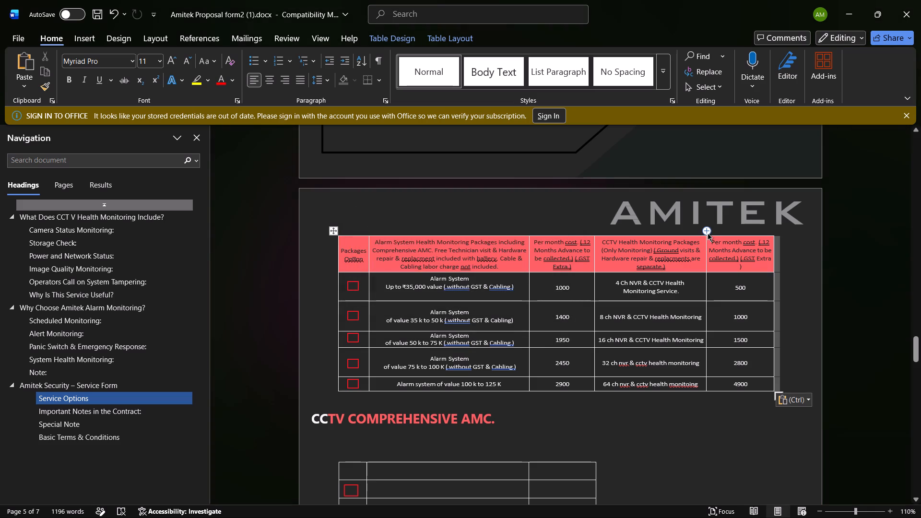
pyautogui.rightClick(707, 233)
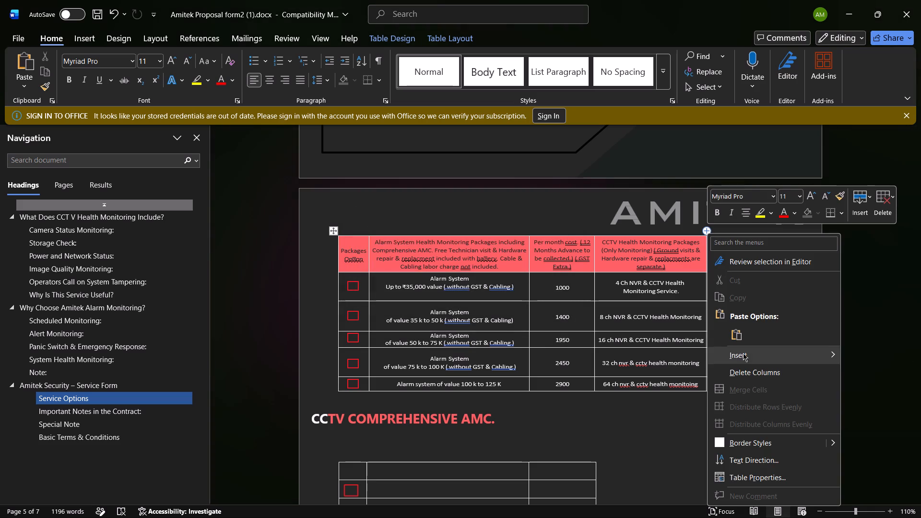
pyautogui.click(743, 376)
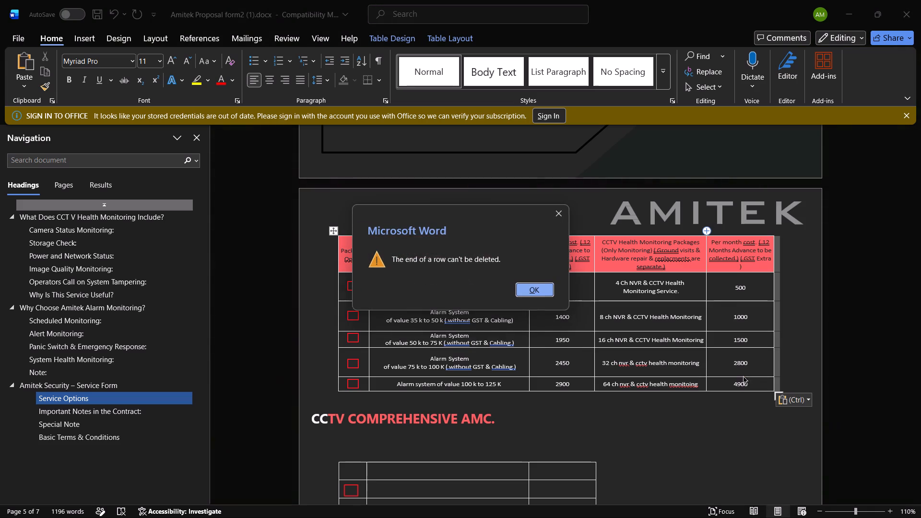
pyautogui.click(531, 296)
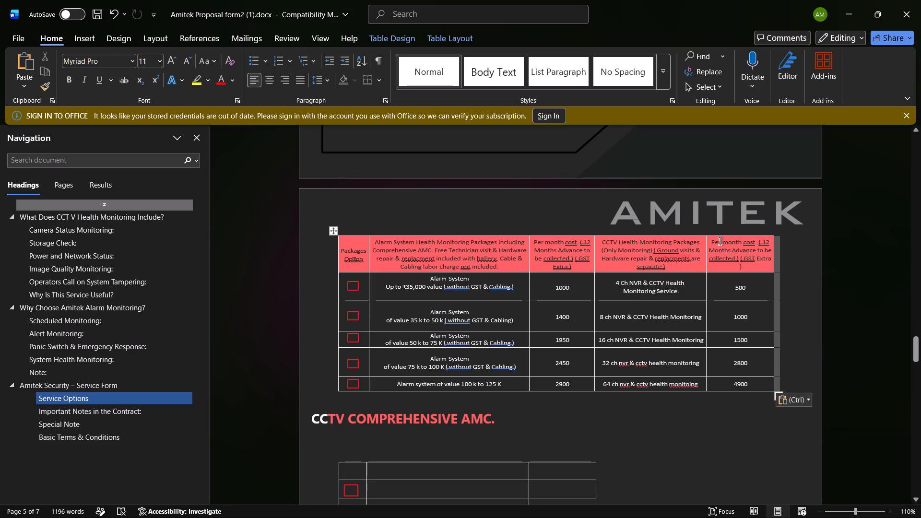
# Delete the last Per month cost column, next to CCTV Health Monitoring Packages, from the pasted offer table on page 5.
pyautogui.click(720, 241)
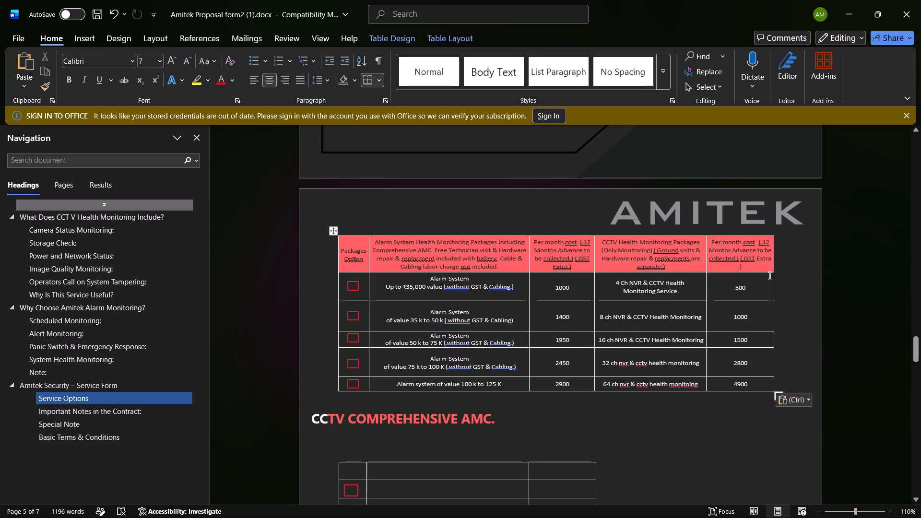
pyautogui.rightClick(772, 236)
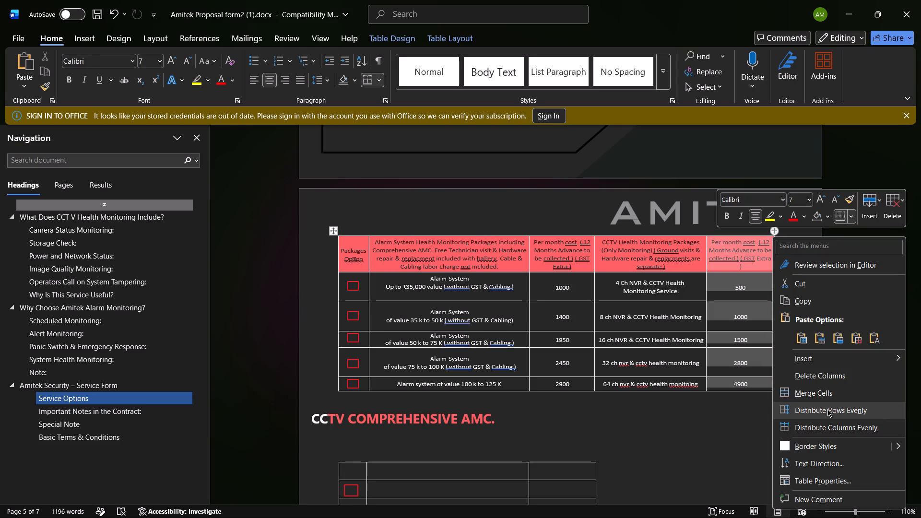
pyautogui.click(806, 377)
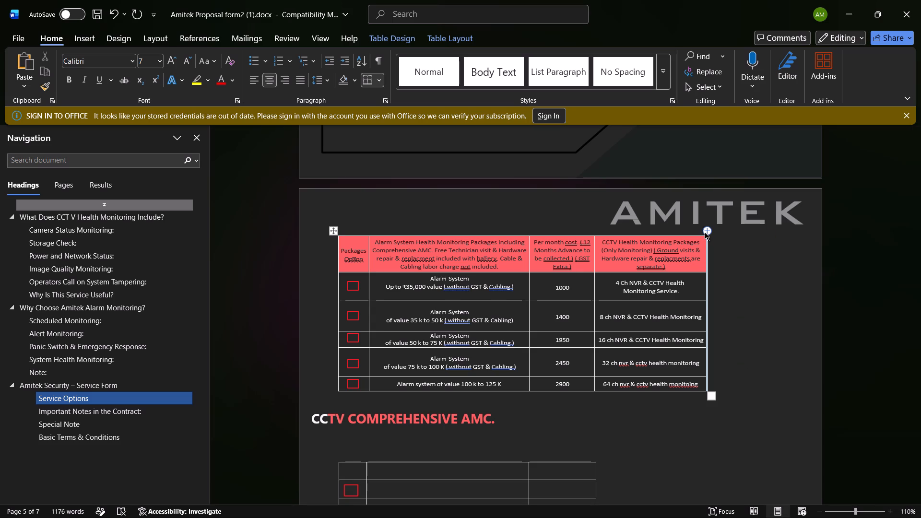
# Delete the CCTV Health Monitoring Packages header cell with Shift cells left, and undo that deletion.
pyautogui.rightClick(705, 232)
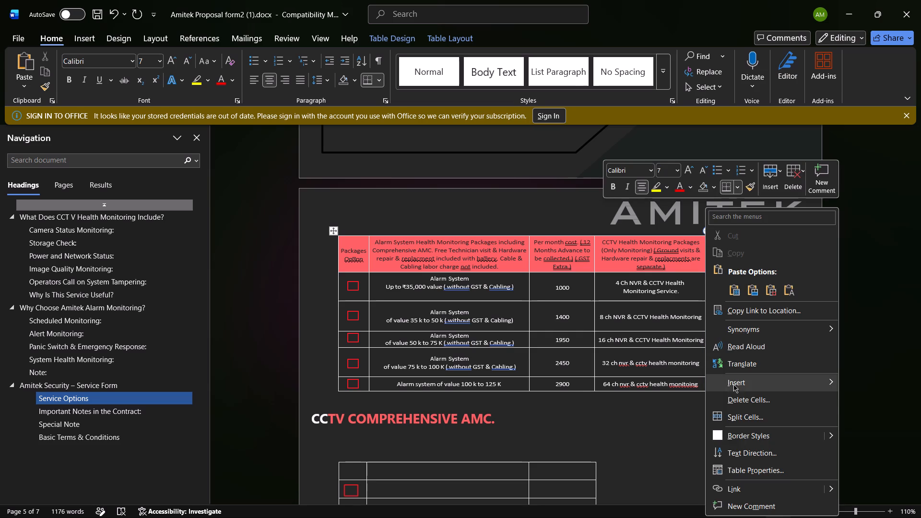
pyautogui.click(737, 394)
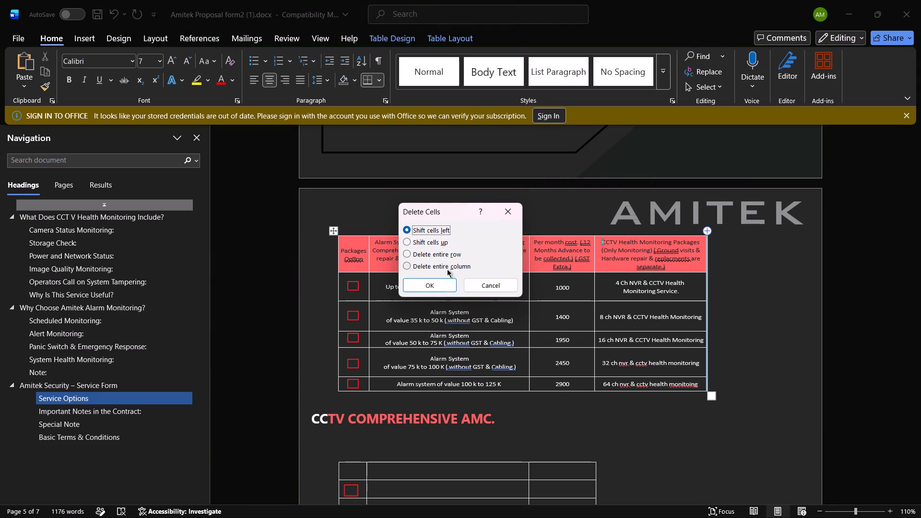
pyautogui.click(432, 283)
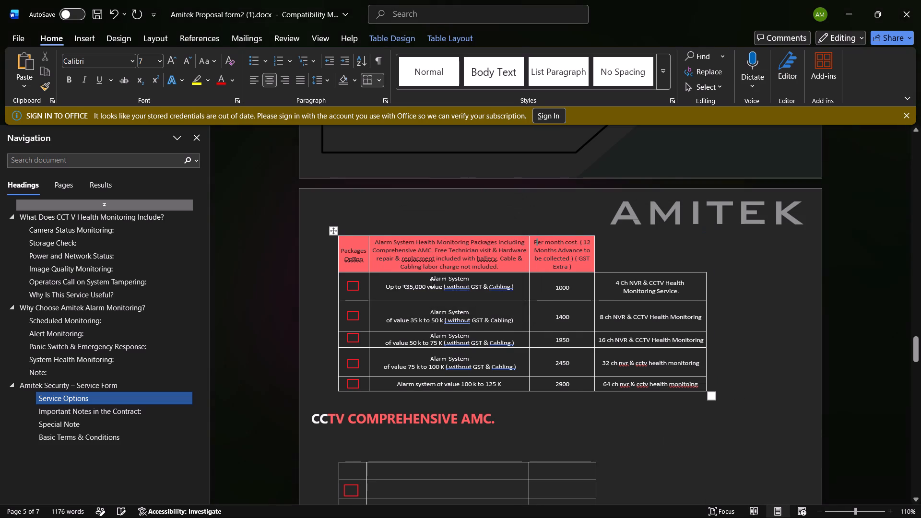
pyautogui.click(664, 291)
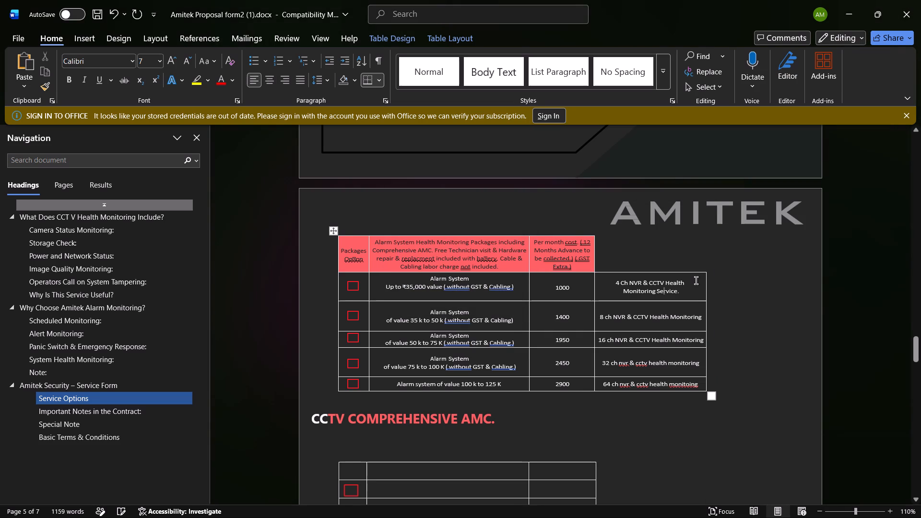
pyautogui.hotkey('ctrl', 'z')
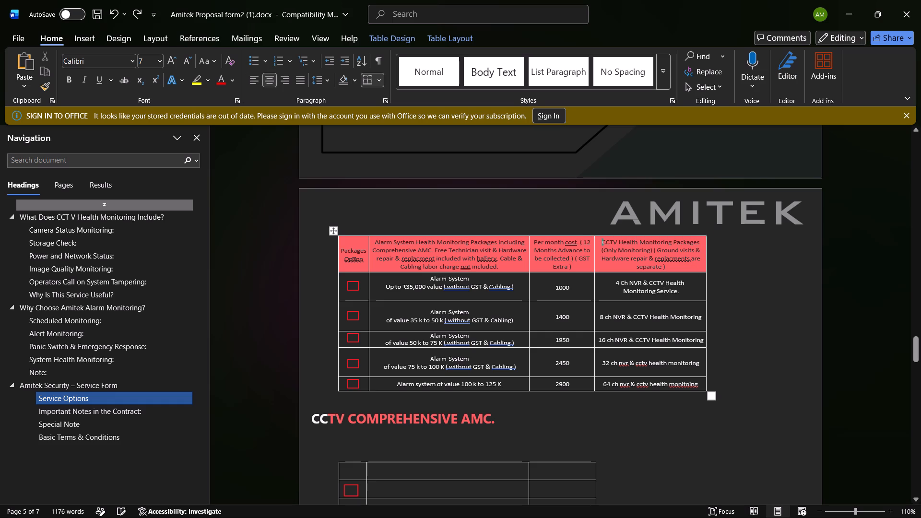
# Delete the entire CCTV Health Monitoring Packages column from the pasted offer table on page 5.
pyautogui.click(706, 242)
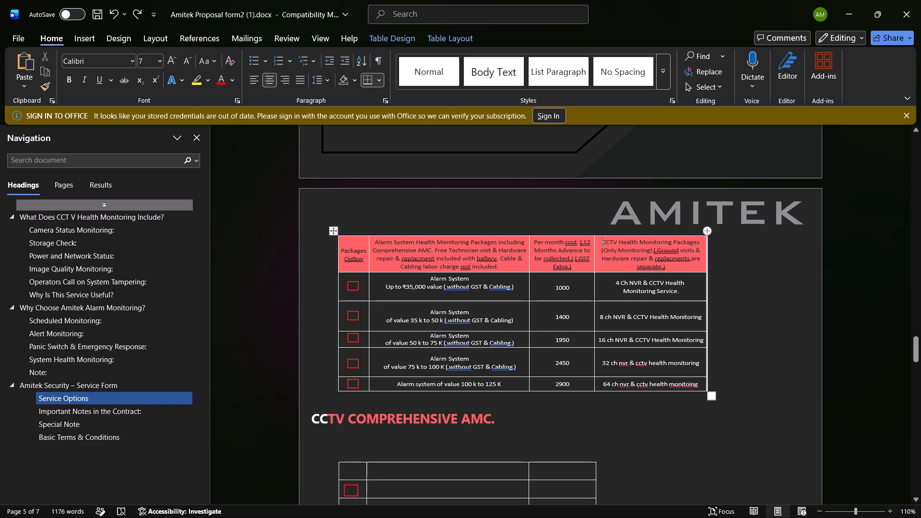
pyautogui.click(704, 236)
pyautogui.rightClick(704, 236)
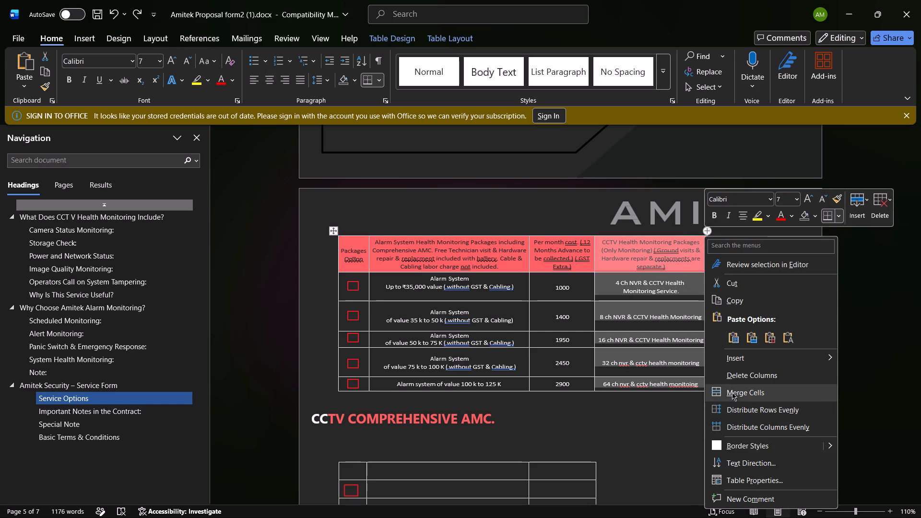
pyautogui.click(730, 377)
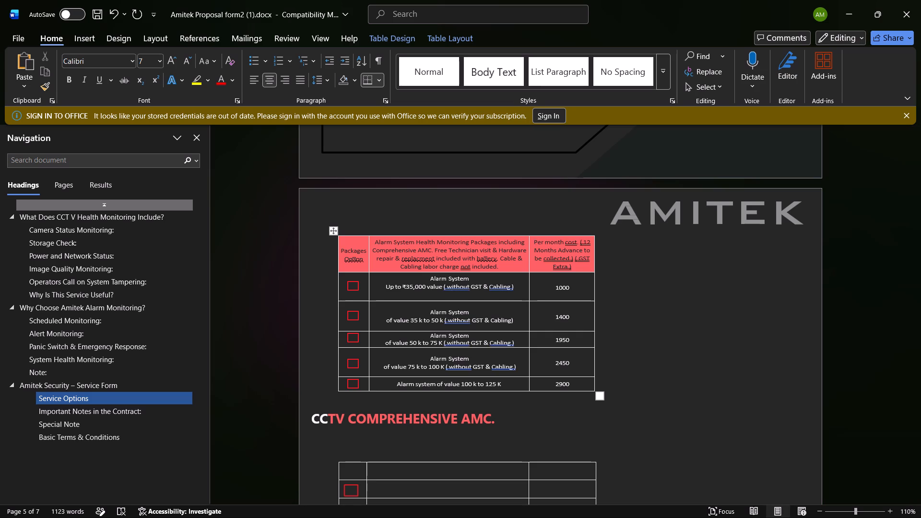
# Move the trimmed three-column table from page 5 to the empty area below the original offer table on page 4.
pyautogui.scroll(1, 691, 370)
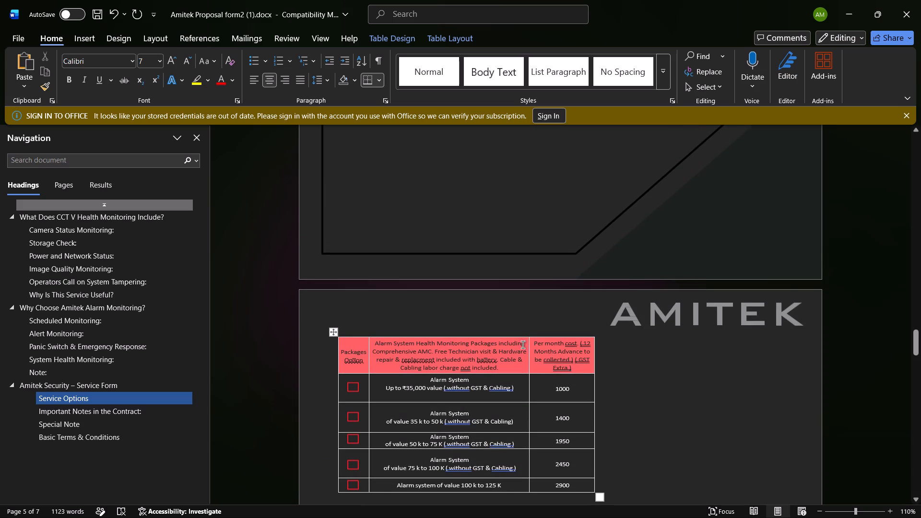
pyautogui.moveTo(332, 330); pyautogui.dragTo(368, 232)
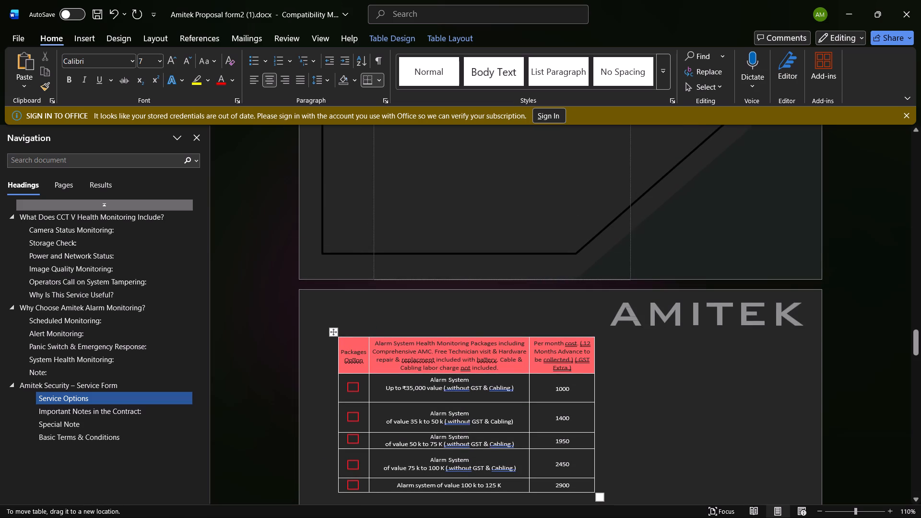
pyautogui.moveTo(368, 232); pyautogui.dragTo(368, 232)
pyautogui.scroll(1, 368, 232)
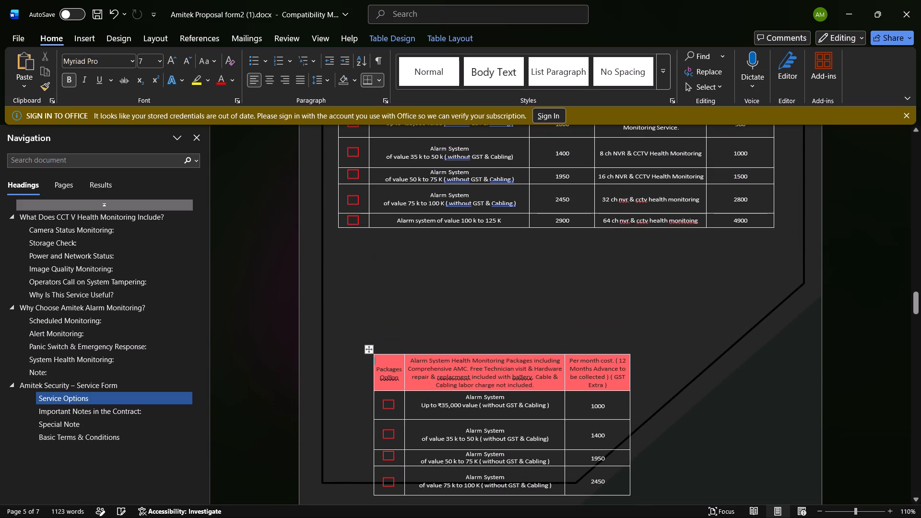
pyautogui.moveTo(366, 347); pyautogui.dragTo(344, 283)
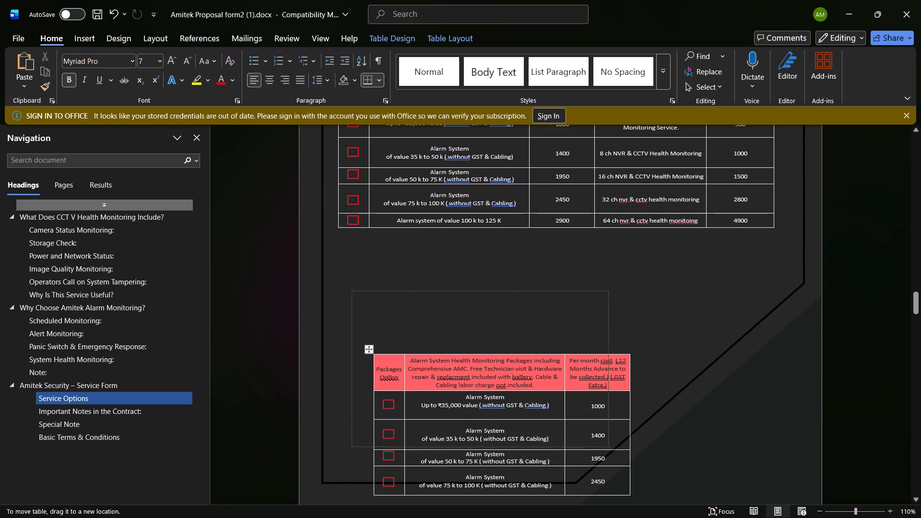
pyautogui.moveTo(344, 283); pyautogui.dragTo(329, 296)
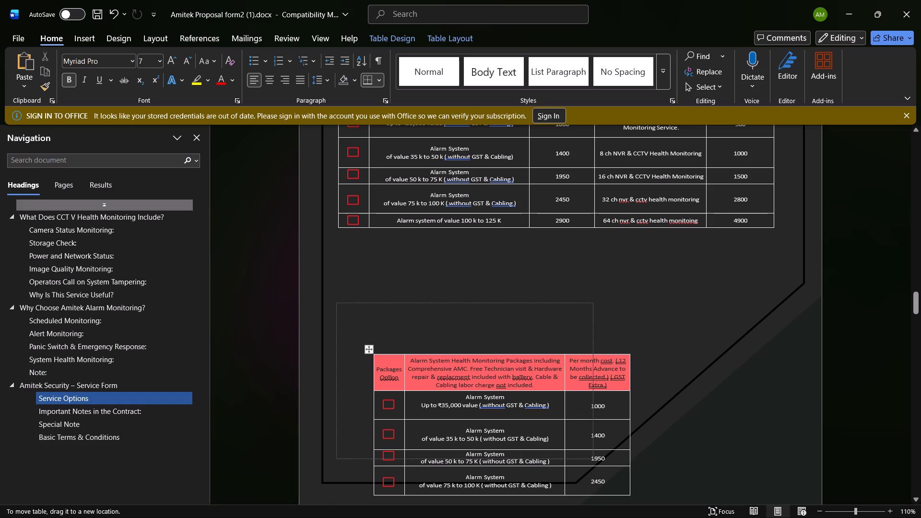
pyautogui.moveTo(329, 296); pyautogui.dragTo(329, 296)
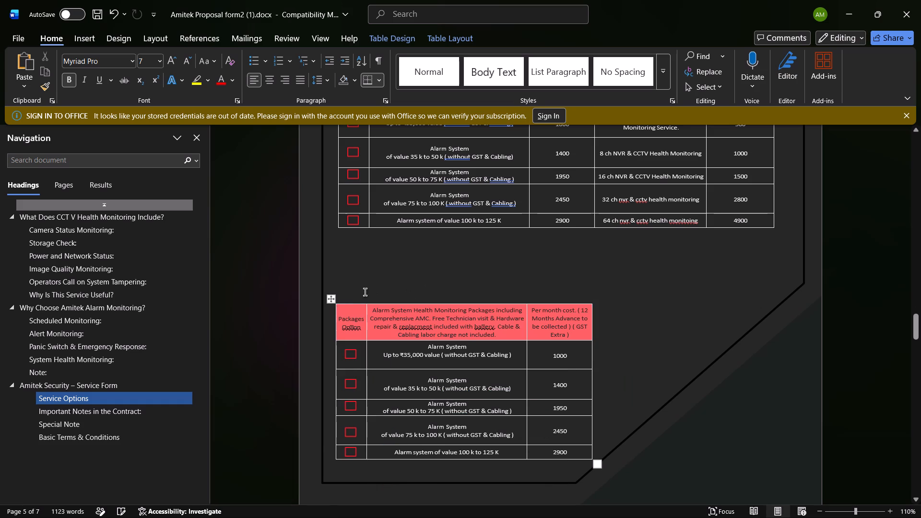
# Move the three-column table up closer to the original offer table, lining up their left edges.
pyautogui.click(331, 300)
pyautogui.moveTo(331, 300); pyautogui.dragTo(329, 285)
pyautogui.click(322, 287)
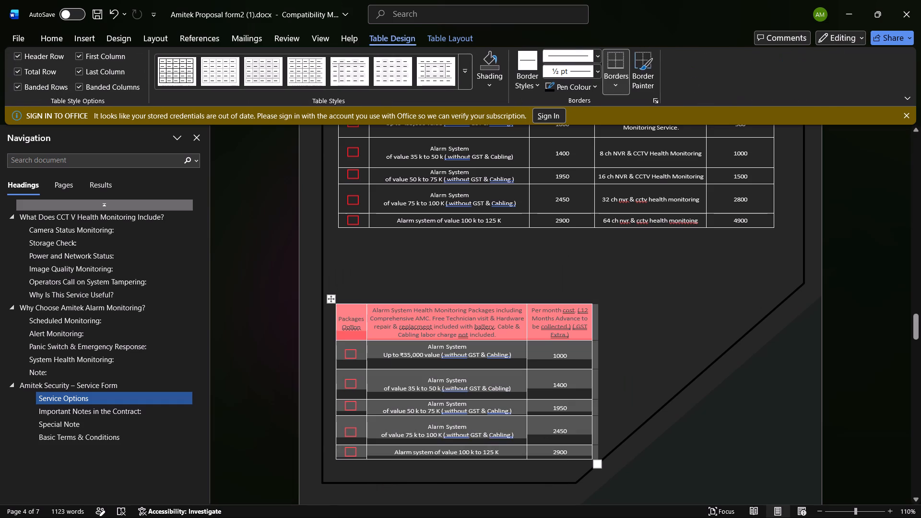
pyautogui.click(303, 292)
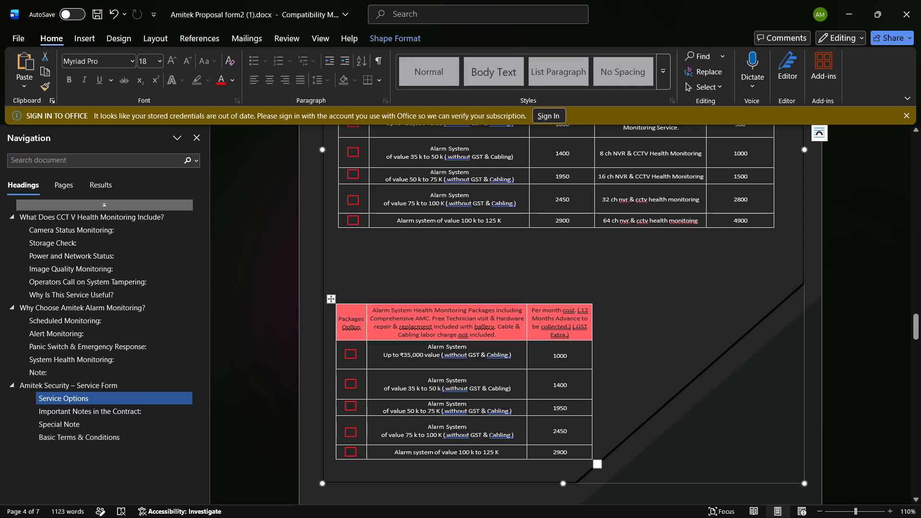
pyautogui.click(347, 310)
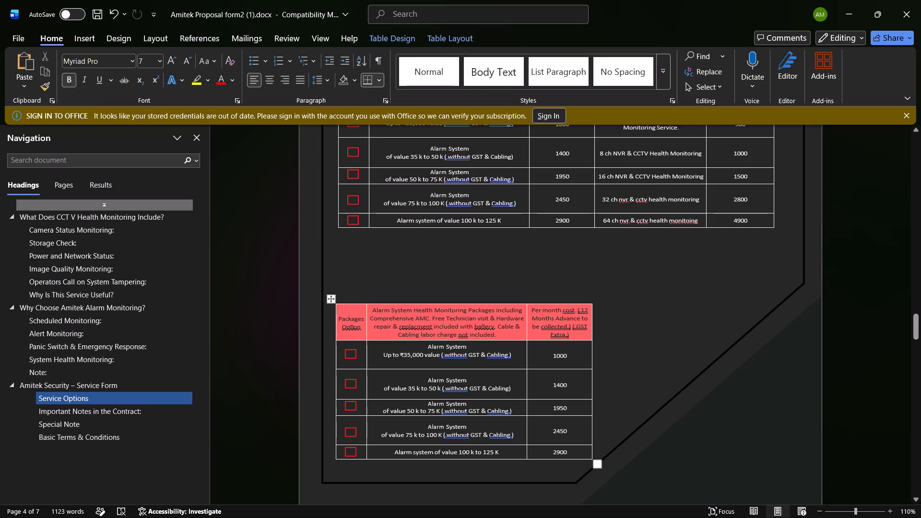
pyautogui.moveTo(331, 302); pyautogui.dragTo(333, 280)
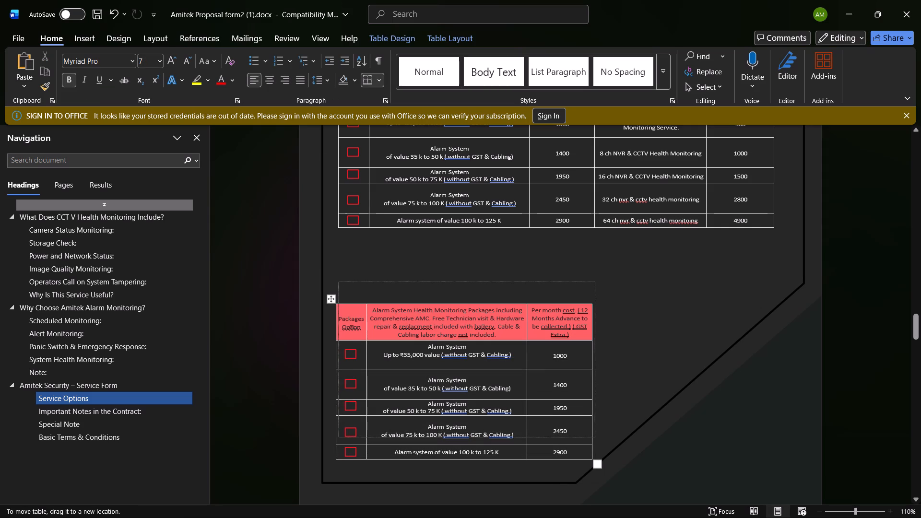
pyautogui.moveTo(333, 280); pyautogui.dragTo(333, 268)
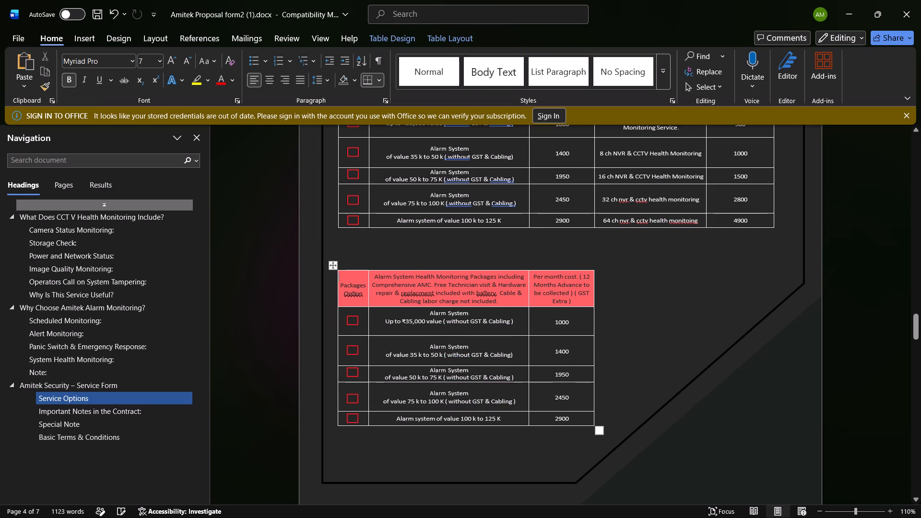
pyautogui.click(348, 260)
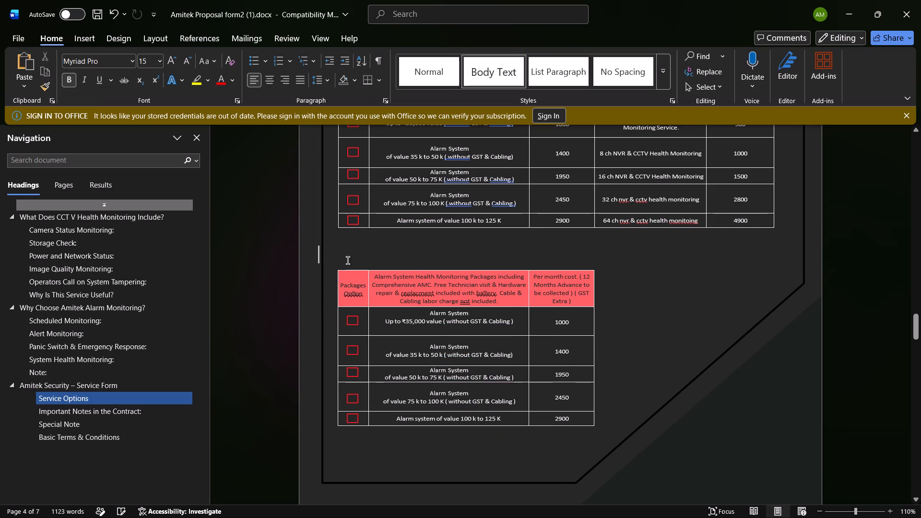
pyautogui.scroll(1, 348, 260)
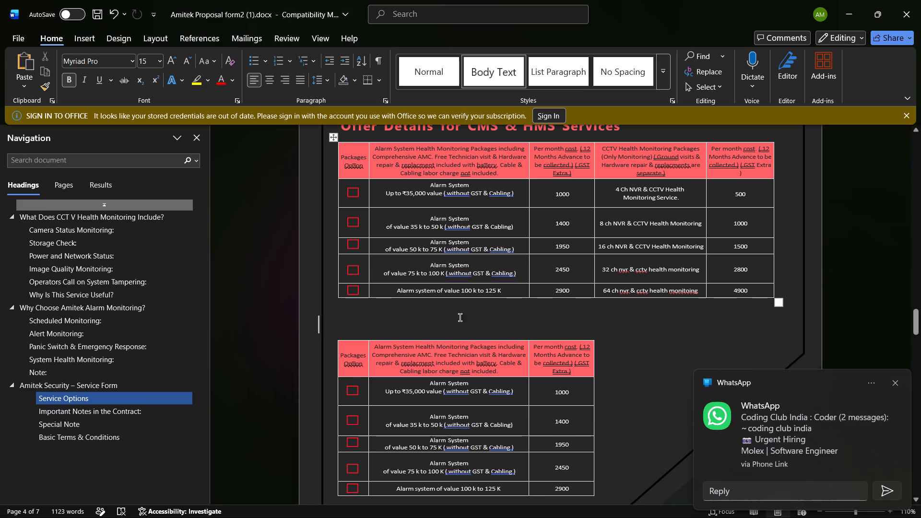
# Place the text cursor in the Alarm System Health Monitoring Packages header cell of the lower three-column table on page 4.
pyautogui.click(403, 343)
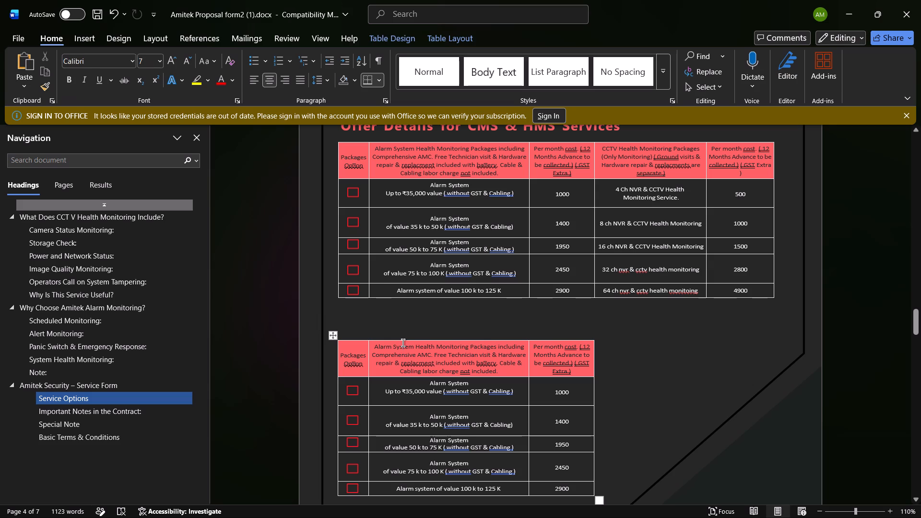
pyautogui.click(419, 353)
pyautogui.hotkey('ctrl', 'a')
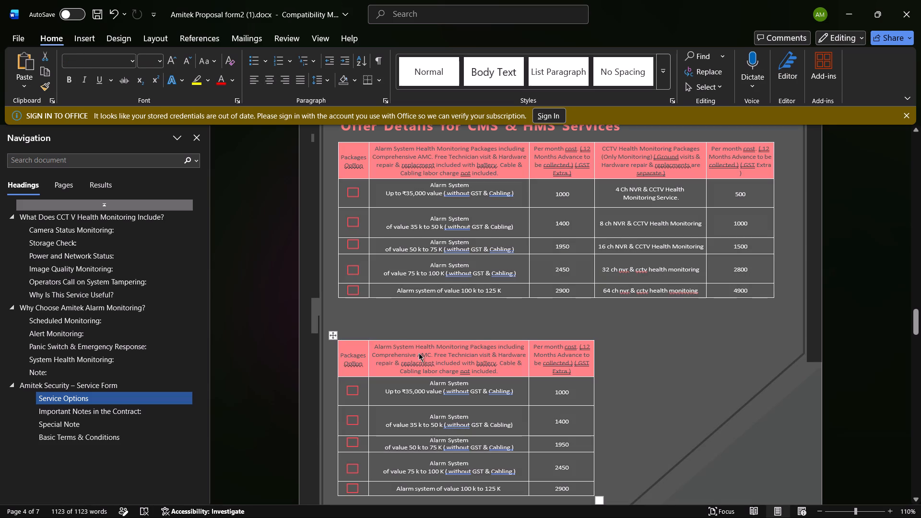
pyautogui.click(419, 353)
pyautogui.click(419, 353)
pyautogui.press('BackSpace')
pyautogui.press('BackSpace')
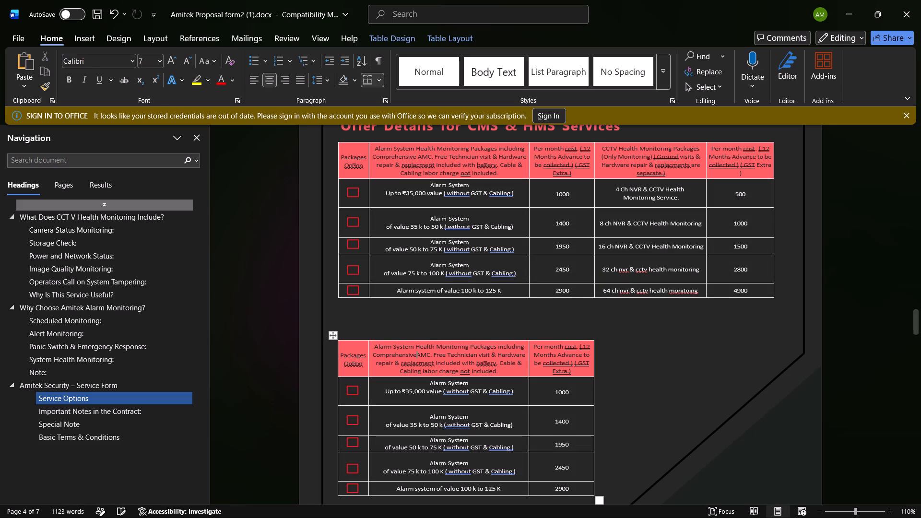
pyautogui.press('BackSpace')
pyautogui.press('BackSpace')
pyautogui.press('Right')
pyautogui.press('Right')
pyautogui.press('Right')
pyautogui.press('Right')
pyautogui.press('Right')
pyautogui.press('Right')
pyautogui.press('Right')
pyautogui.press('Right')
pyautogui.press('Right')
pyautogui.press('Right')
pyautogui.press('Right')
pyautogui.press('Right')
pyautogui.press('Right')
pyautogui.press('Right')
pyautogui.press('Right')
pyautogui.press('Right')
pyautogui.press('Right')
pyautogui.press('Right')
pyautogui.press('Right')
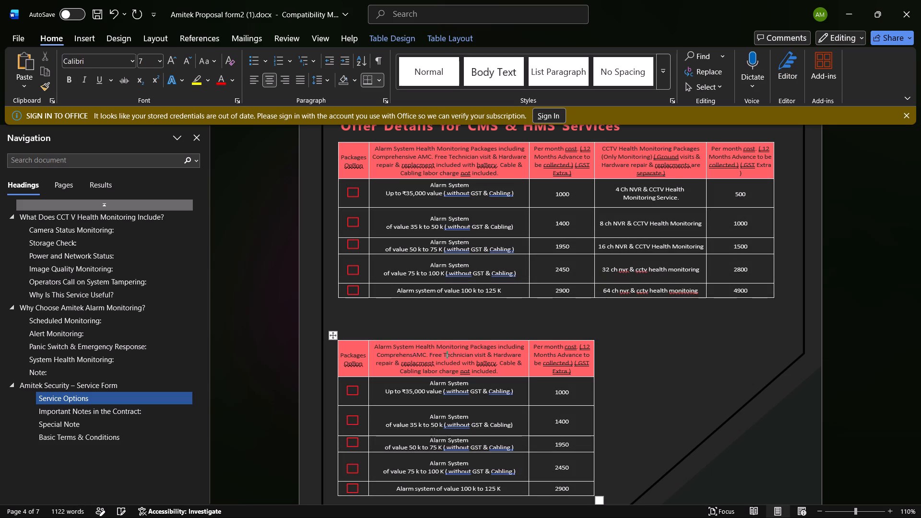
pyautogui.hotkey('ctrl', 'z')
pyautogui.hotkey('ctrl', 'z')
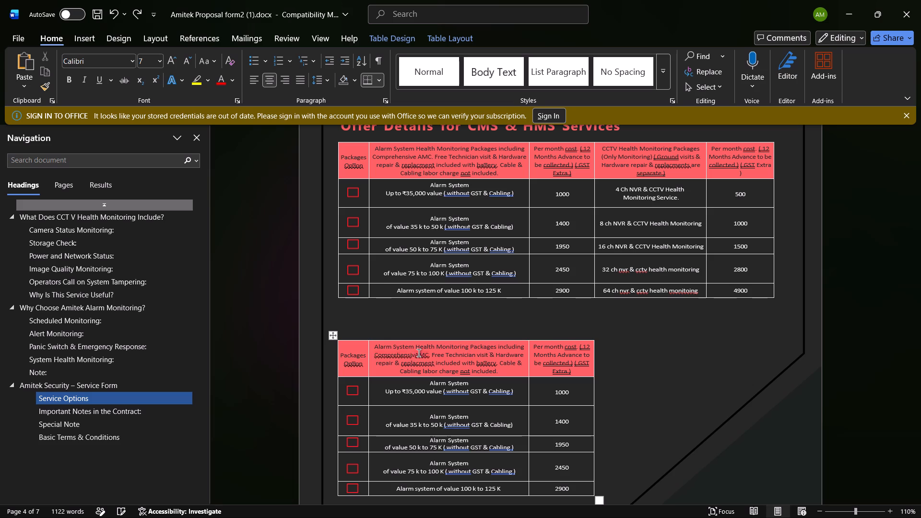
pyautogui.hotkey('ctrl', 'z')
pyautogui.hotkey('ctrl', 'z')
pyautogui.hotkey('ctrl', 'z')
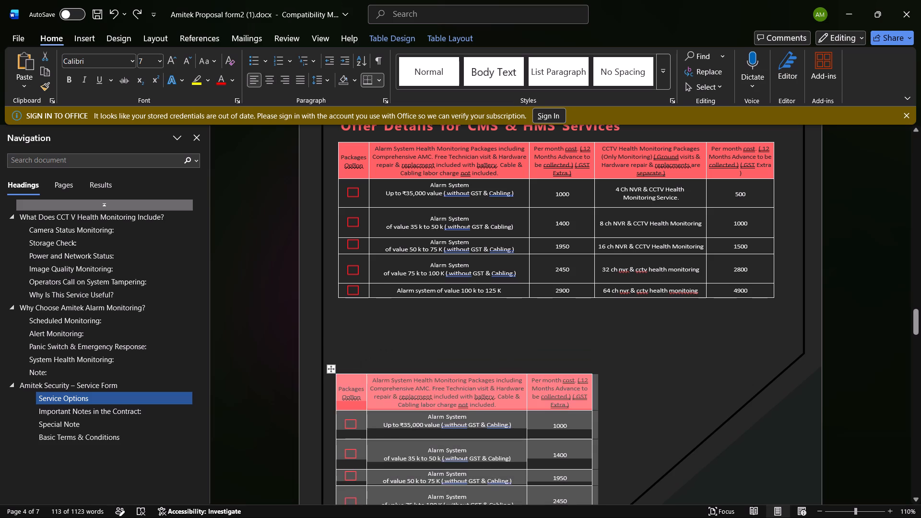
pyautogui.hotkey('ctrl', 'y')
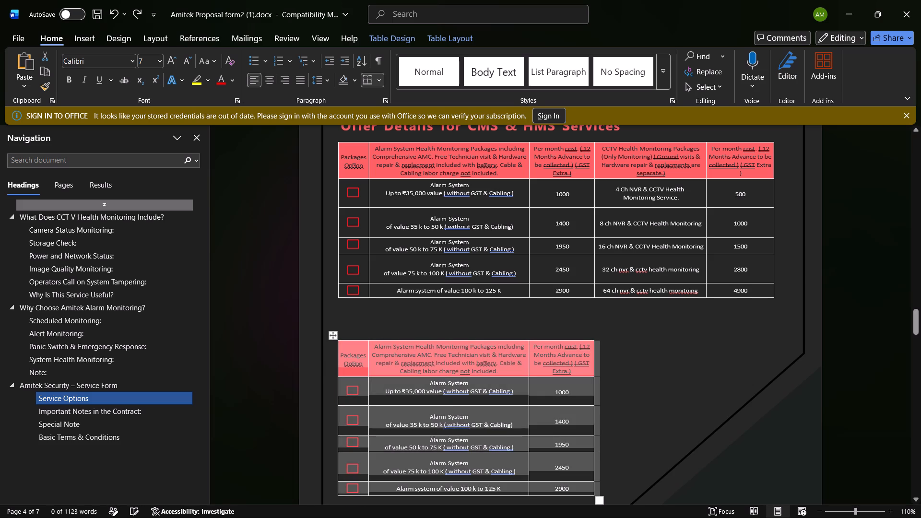
# Replace "Alarm System" with "CCTV" at the start of the three-column table's Health Monitoring Packages header.
pyautogui.click(333, 368)
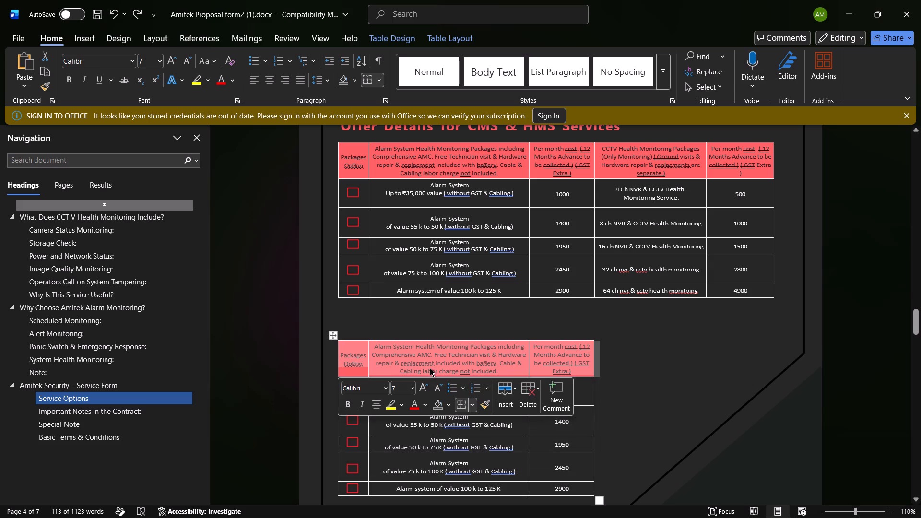
pyautogui.click(412, 337)
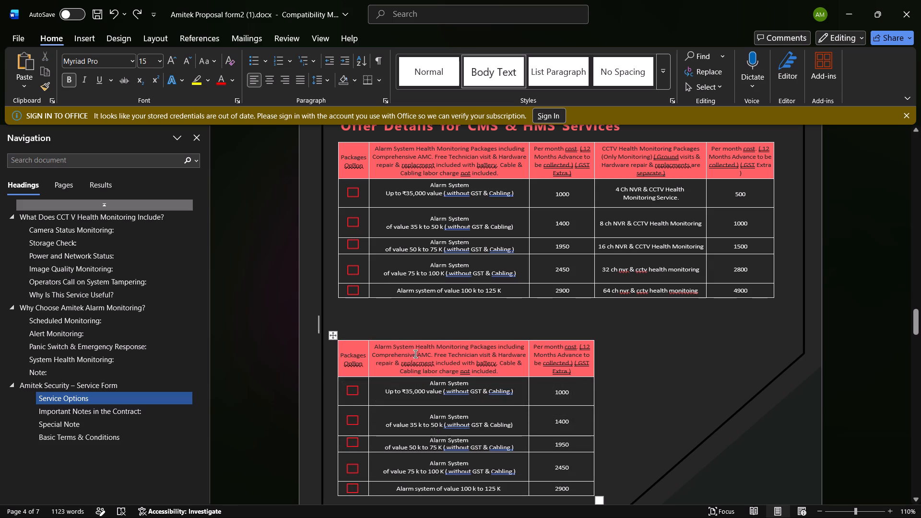
pyautogui.moveTo(414, 346); pyautogui.dragTo(366, 334)
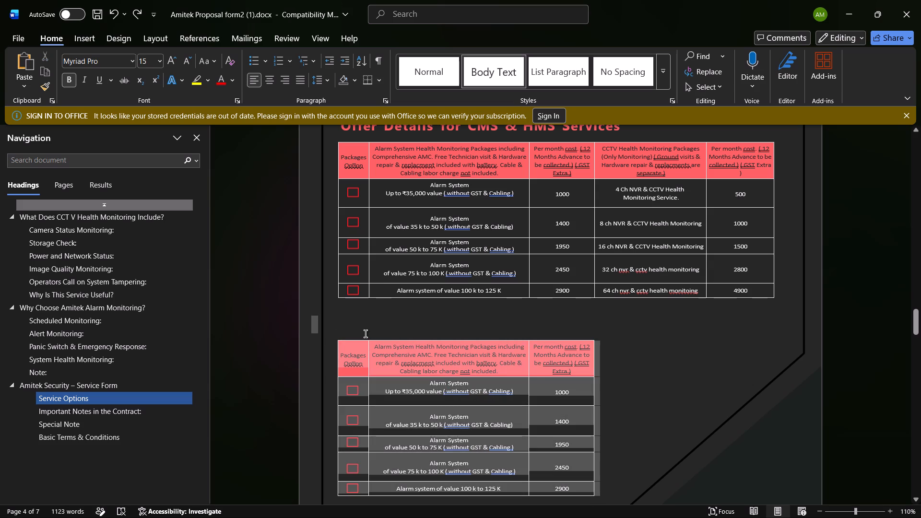
pyautogui.moveTo(366, 334); pyautogui.dragTo(381, 349)
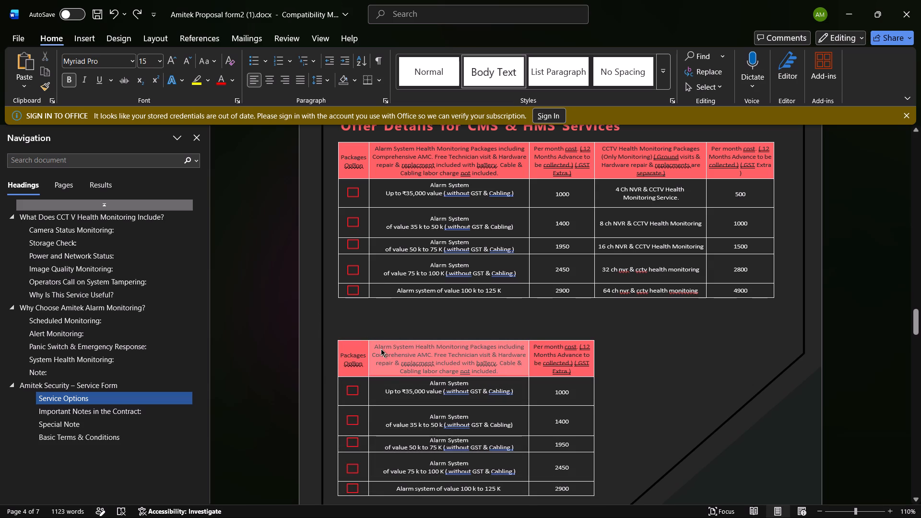
pyautogui.click(381, 349)
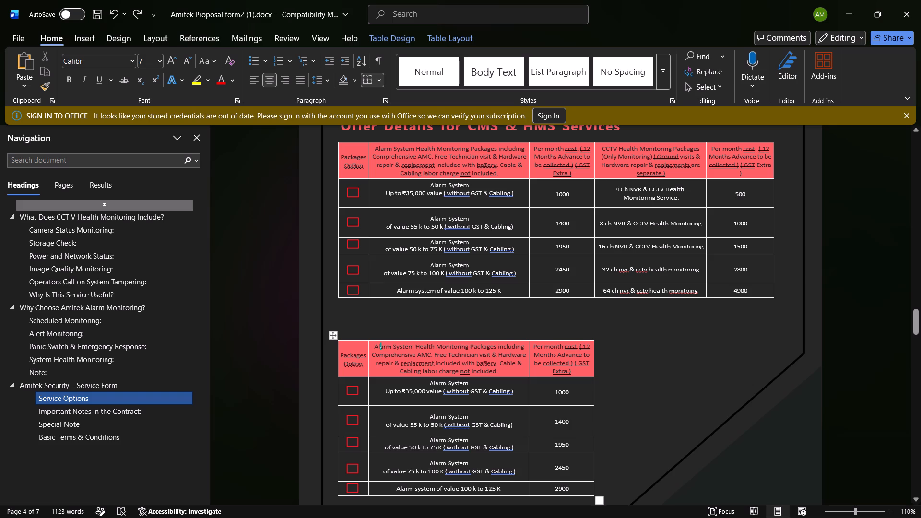
pyautogui.press('Delete')
pyautogui.press('Delete')
pyautogui.press('Delete')
pyautogui.press('Delete')
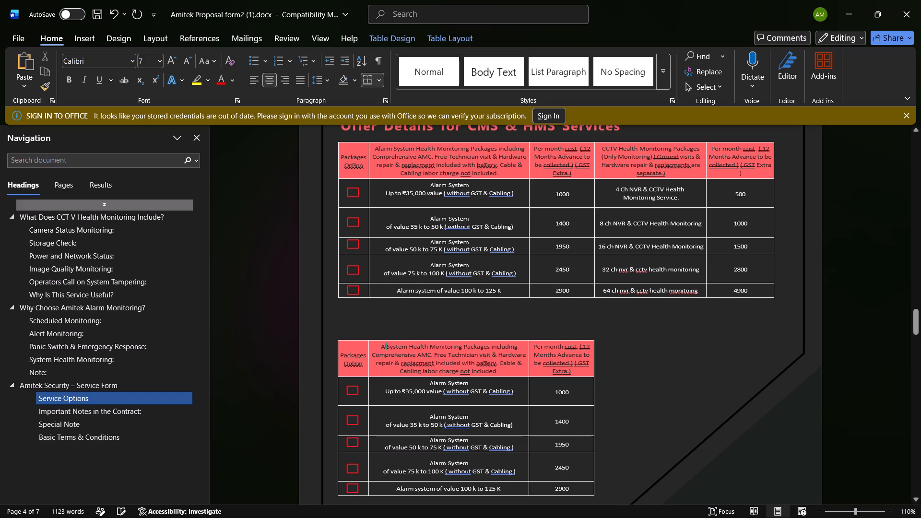
pyautogui.press('Delete')
pyautogui.press('Delete')
pyautogui.press('Delete')
pyautogui.press('Delete')
pyautogui.press('Delete')
pyautogui.press('Delete')
pyautogui.press('Delete')
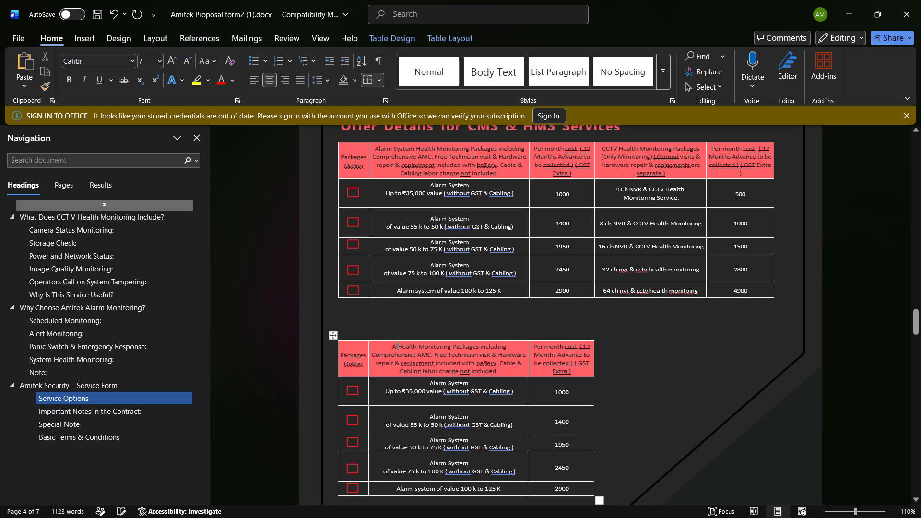
pyautogui.press('BackSpace')
pyautogui.press('BackSpace')
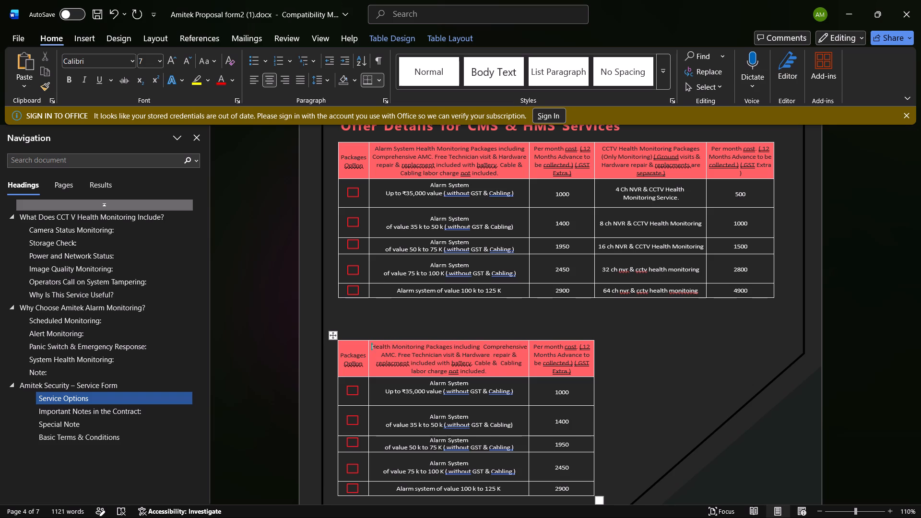
pyautogui.write('CC')
pyautogui.write('TV')
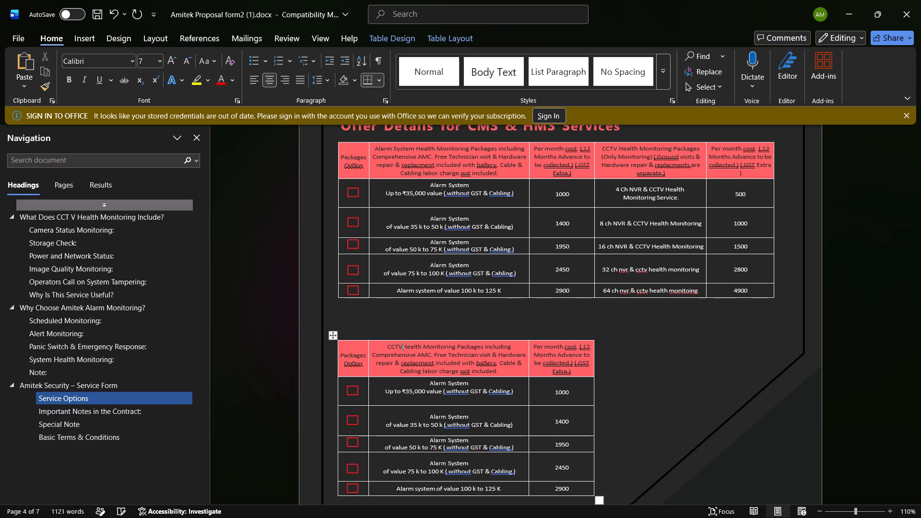
pyautogui.press('space')
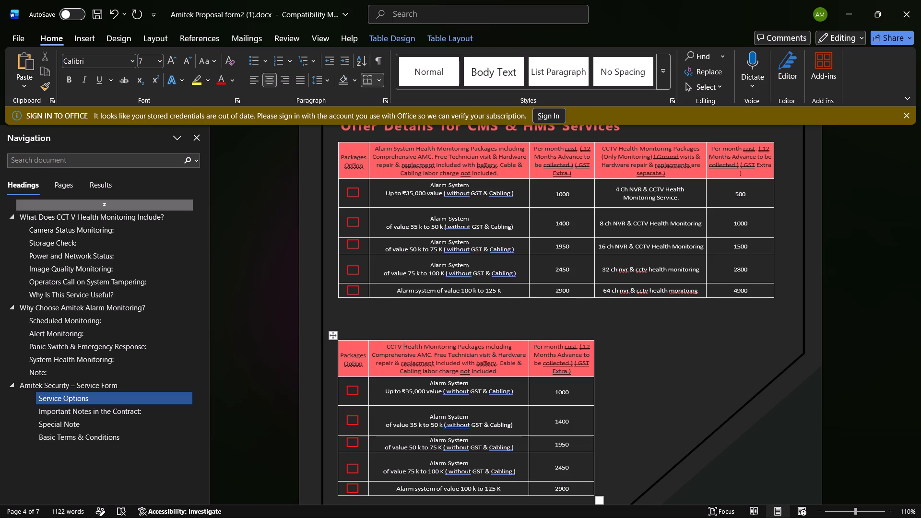
# Remove the battery inclusion wording from the CCTV header so the sentence ends "Hardware repair & replacement.".
pyautogui.click(493, 364)
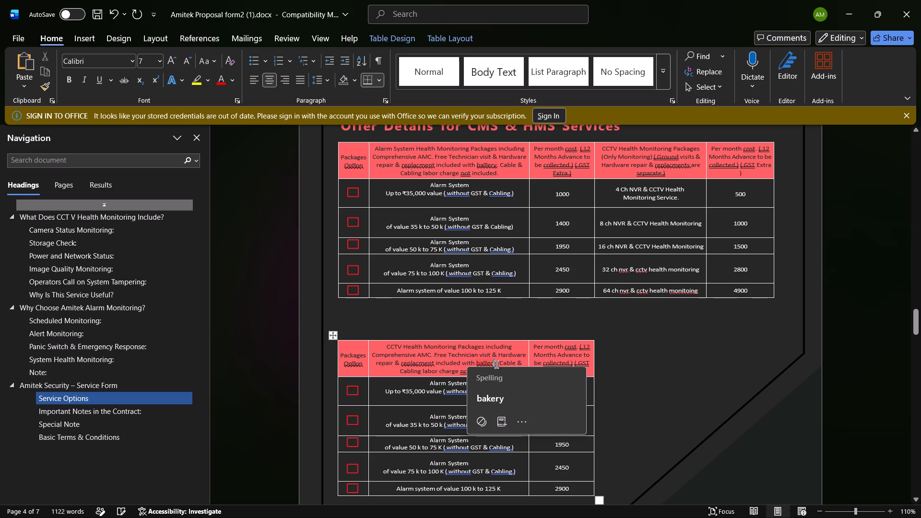
pyautogui.click(497, 365)
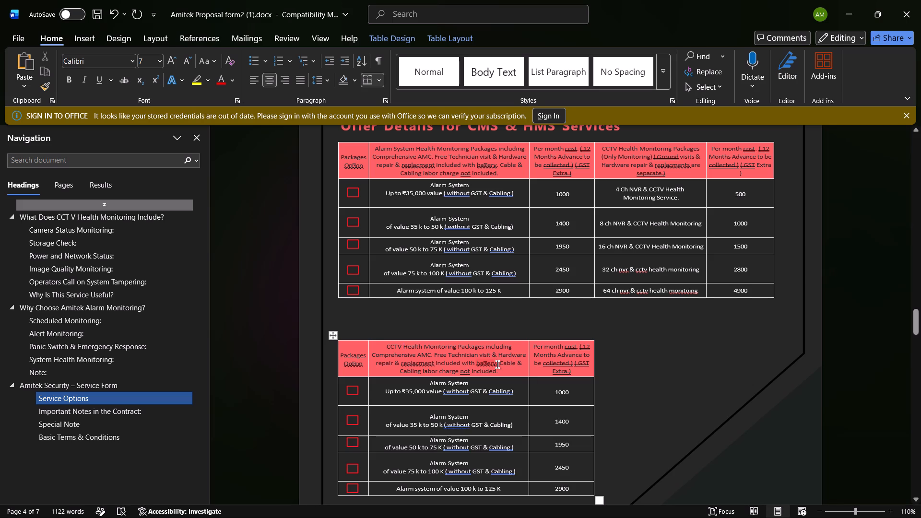
pyautogui.press('BackSpace')
pyautogui.press('BackSpace')
pyautogui.press('BackSpace')
pyautogui.press('BackSpace')
pyautogui.press('BackSpace')
pyautogui.press('BackSpace')
pyautogui.press('BackSpace')
pyautogui.press('BackSpace')
pyautogui.press('BackSpace')
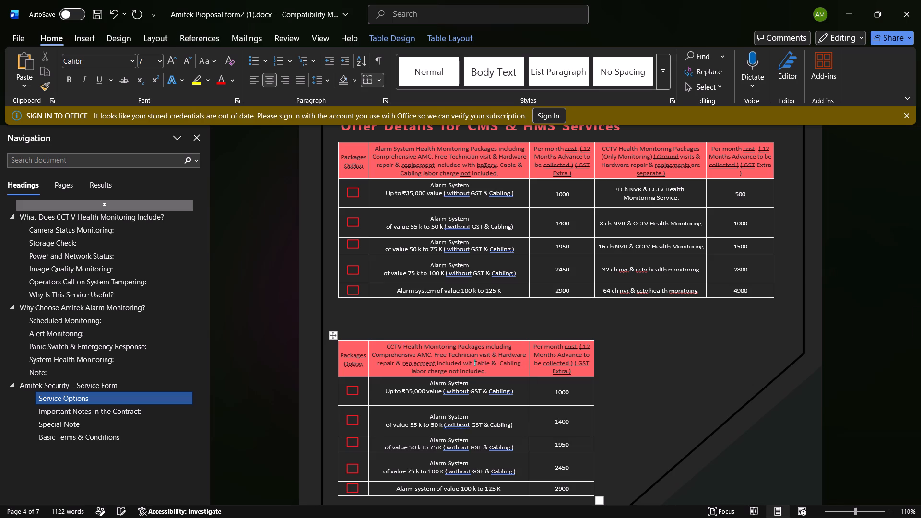
pyautogui.press('BackSpace')
pyautogui.press('BackSpace')
pyautogui.press('BackSpace')
pyautogui.press('BackSpace')
pyautogui.press('BackSpace')
pyautogui.press('BackSpace')
pyautogui.press('BackSpace')
pyautogui.press('BackSpace')
pyautogui.press('BackSpace')
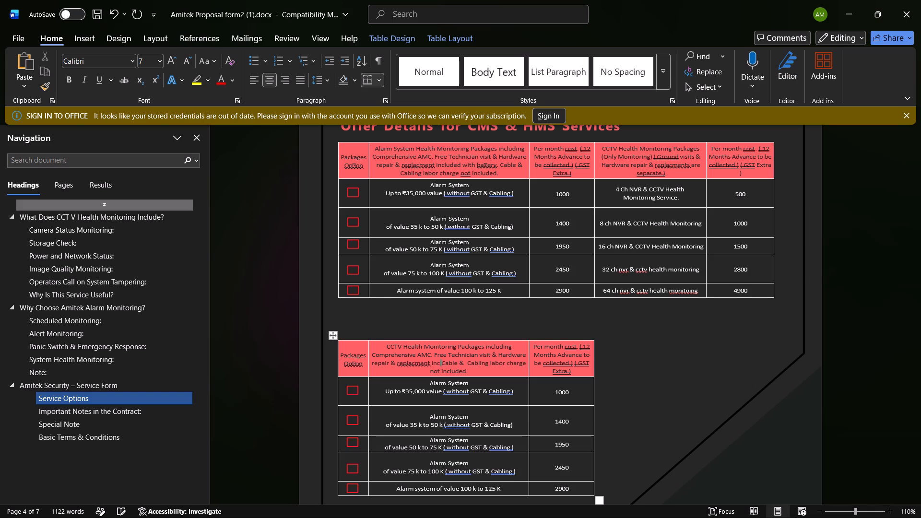
pyautogui.press('BackSpace')
pyautogui.press('BackSpace')
pyautogui.press('BackSpace')
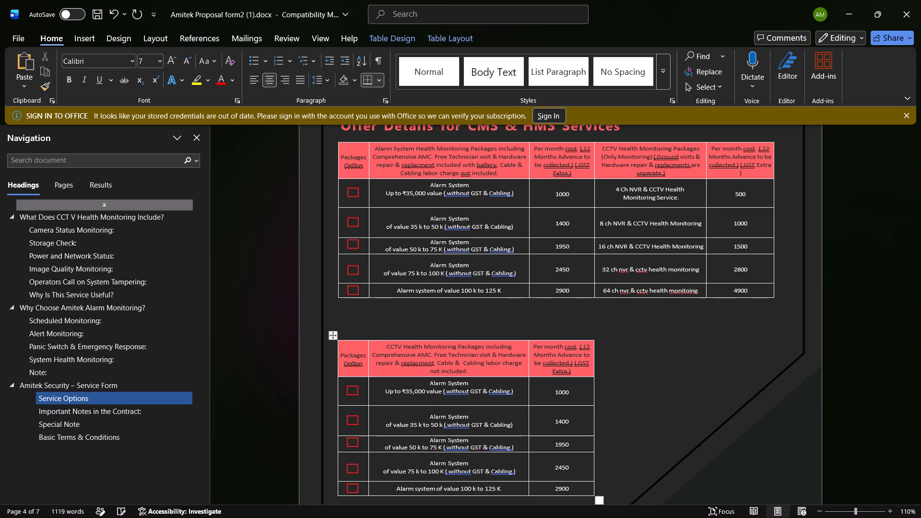
pyautogui.press('BackSpace')
pyautogui.press('.')
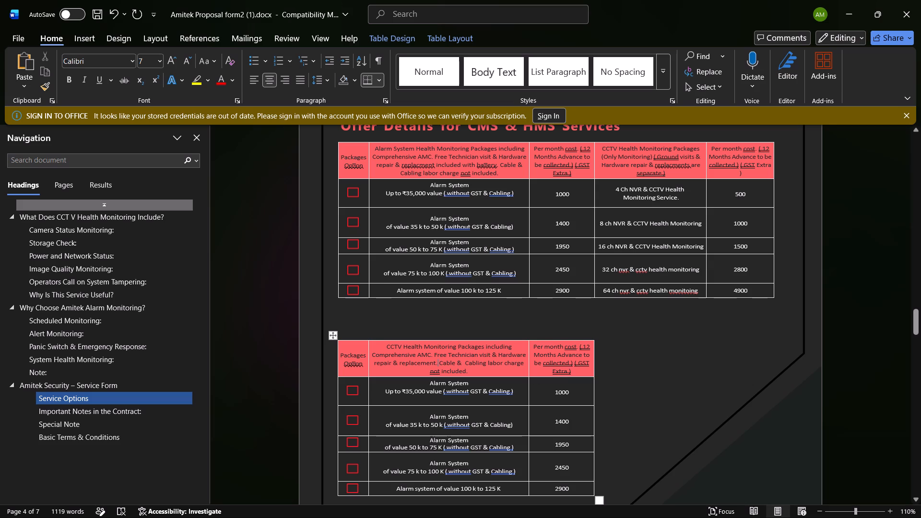
# In the original offer table, set the first alarm system value to ₹50,000 and the second range to 50 k to 75 k.
pyautogui.click(435, 295)
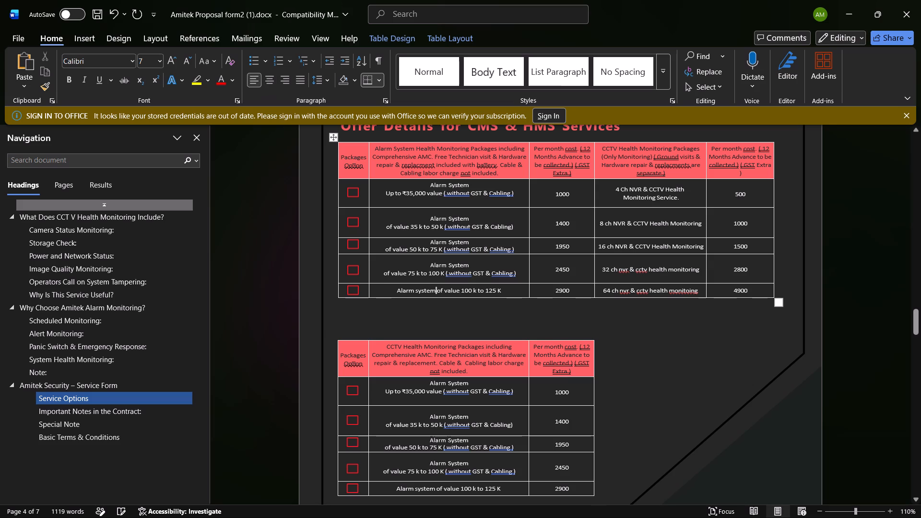
pyautogui.scroll(-2, 411, 384)
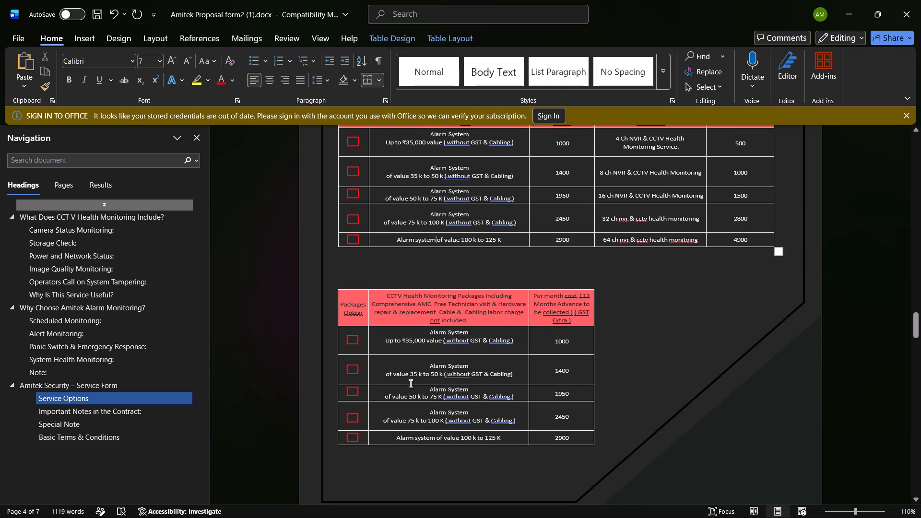
pyautogui.scroll(-1, 411, 384)
pyautogui.scroll(1, 411, 384)
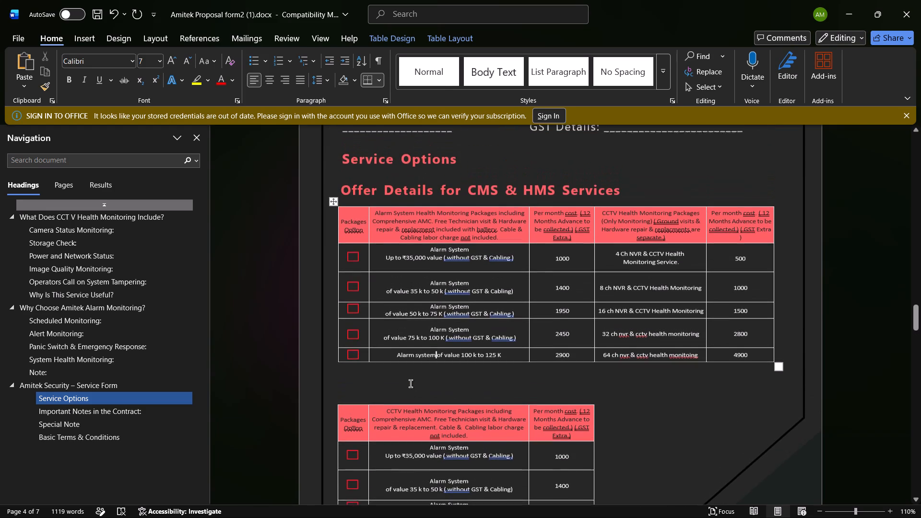
pyautogui.scroll(1, 411, 384)
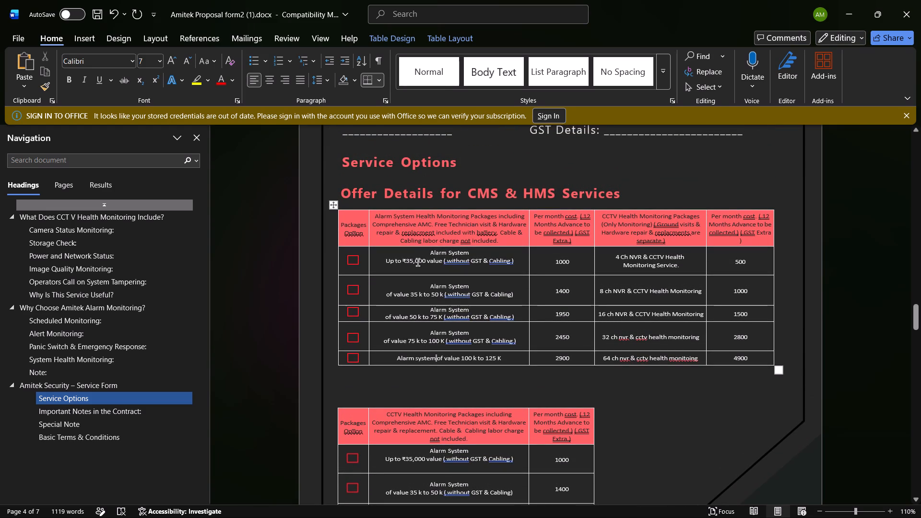
pyautogui.click(418, 262)
pyautogui.press('Left')
pyautogui.press('Left')
pyautogui.press('Left')
# In the original offer table's first row, set the alarm system value limit to ₹50,000.
pyautogui.press('Right')
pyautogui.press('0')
pyautogui.press('Left')
pyautogui.press('Left')
pyautogui.press('BackSpace')
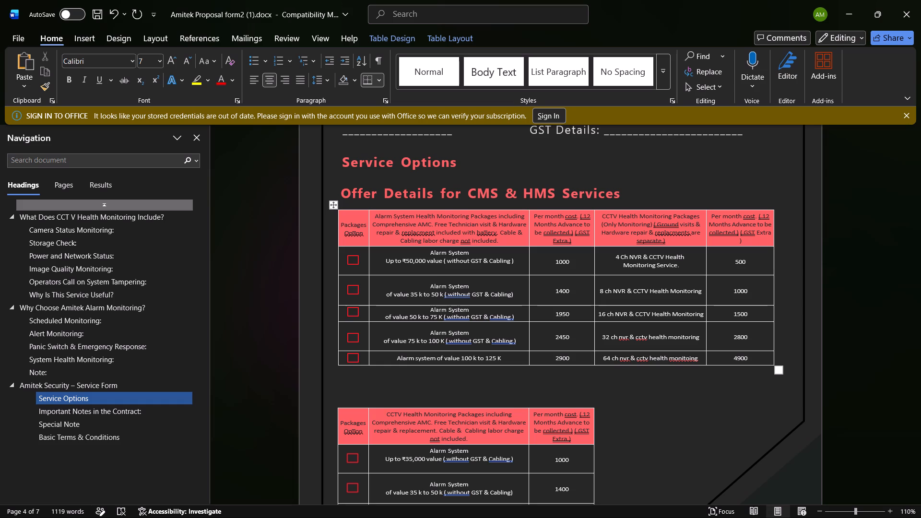
# In the original offer table's second alarm system row, set the lower end of the value range to 50 k.
pyautogui.press('Down')
pyautogui.press('Down')
pyautogui.press('Left')
pyautogui.press('Right')
pyautogui.press('Right')
pyautogui.press('Right')
pyautogui.press('Right')
pyautogui.press('BackSpace')
pyautogui.press('Right')
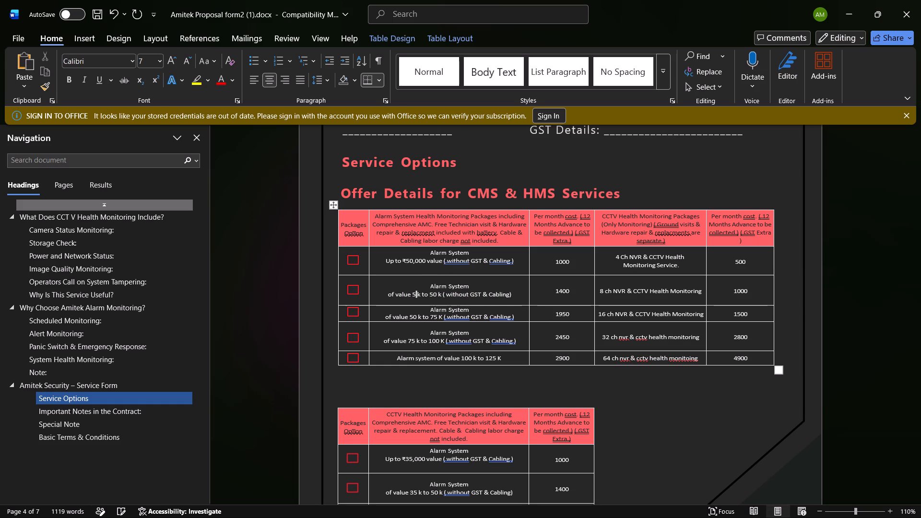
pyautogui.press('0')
# Set the upper end of the second alarm system row's value range to 75 k, keeping a space after "to".
pyautogui.press('Right')
pyautogui.press('Right')
pyautogui.press('Right')
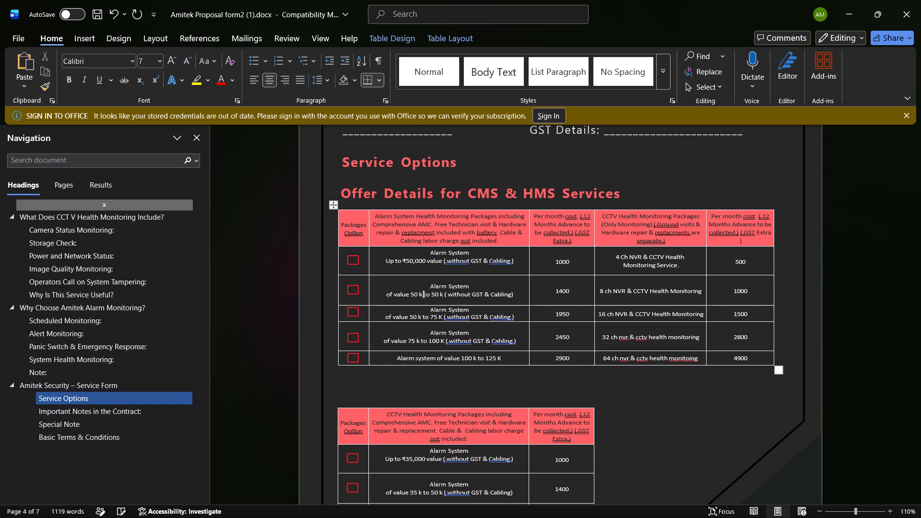
pyautogui.press('Right')
pyautogui.press('Right')
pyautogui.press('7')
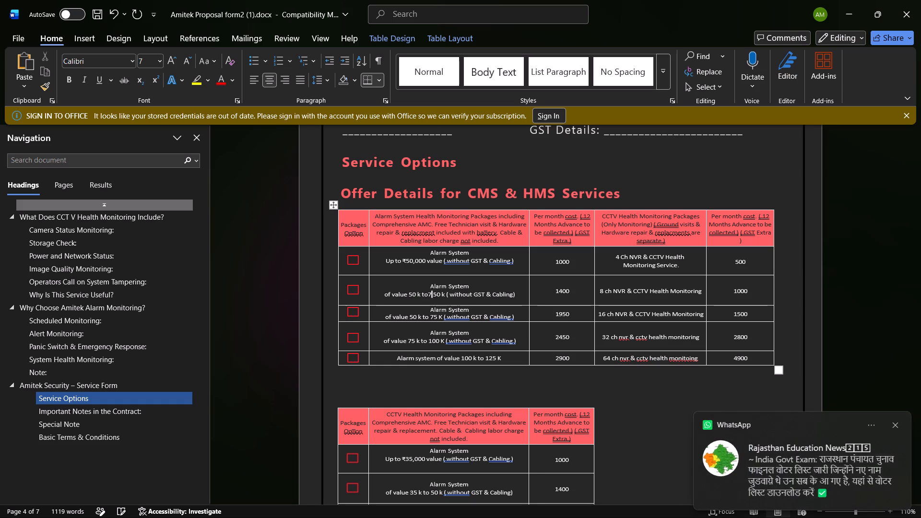
pyautogui.press('BackSpace')
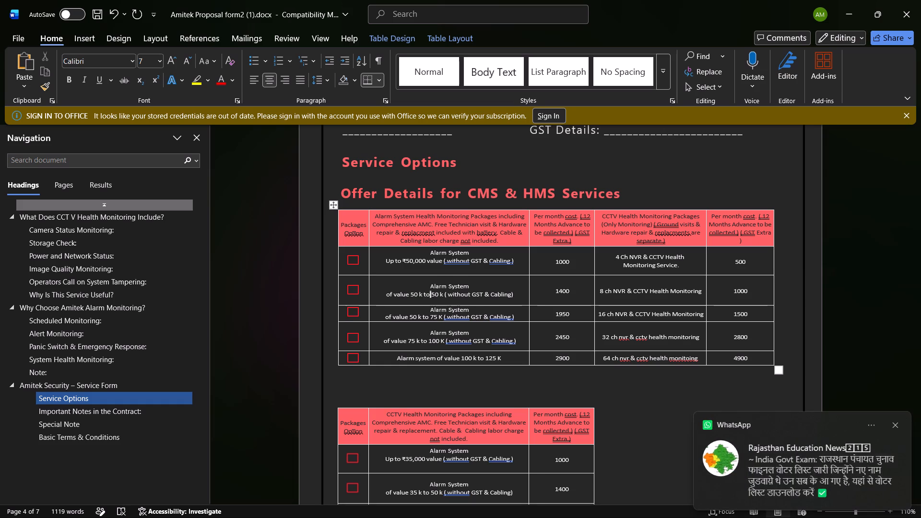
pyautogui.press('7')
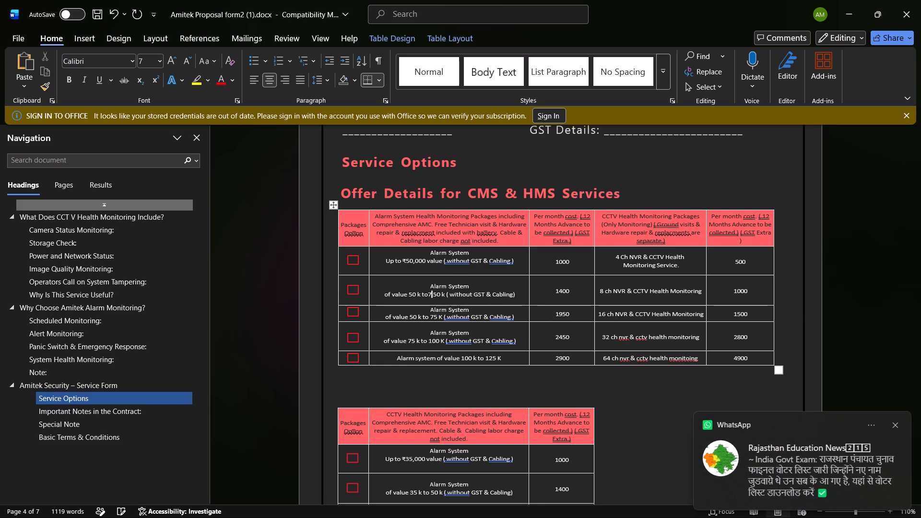
pyautogui.press('Left')
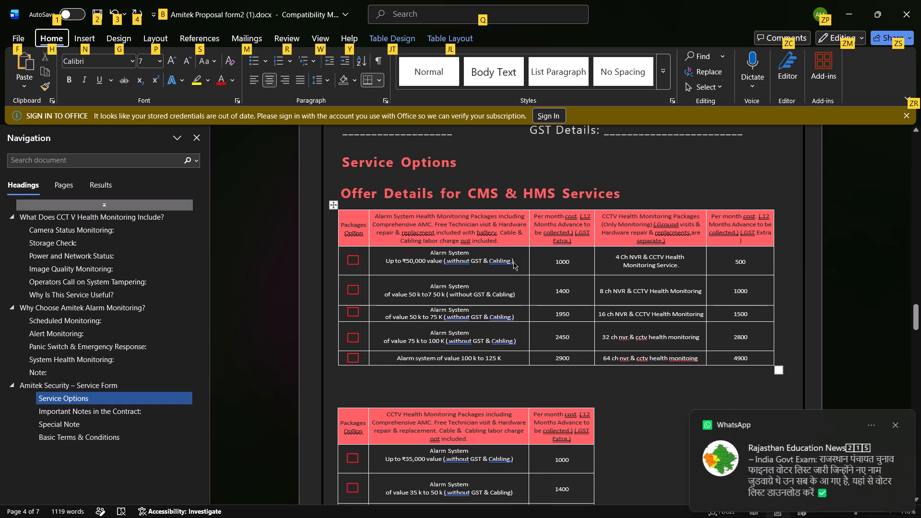
pyautogui.click(463, 288)
pyautogui.click(434, 294)
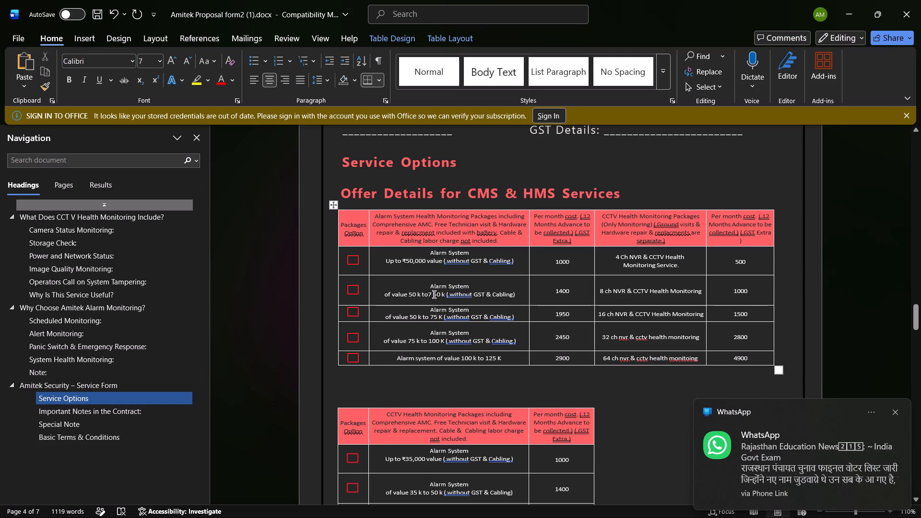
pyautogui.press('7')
pyautogui.press('Left')
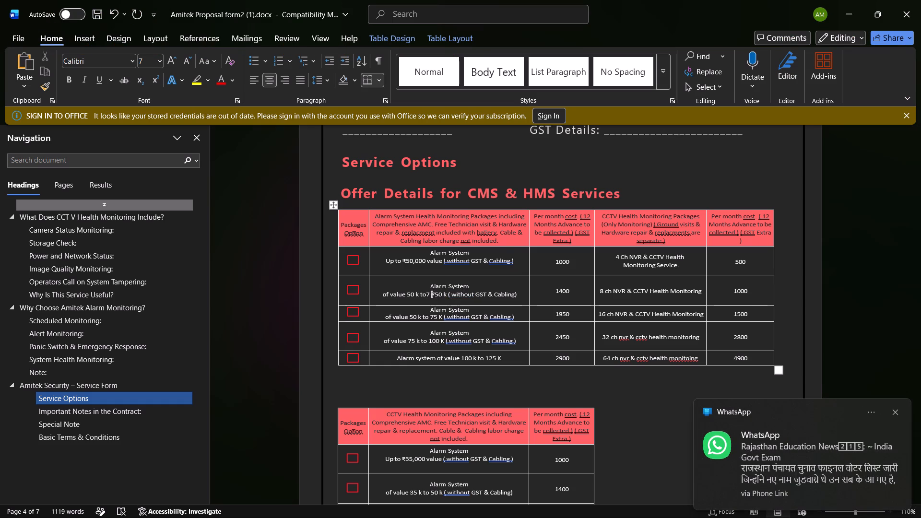
pyautogui.press('BackSpace')
pyautogui.press('BackSpace')
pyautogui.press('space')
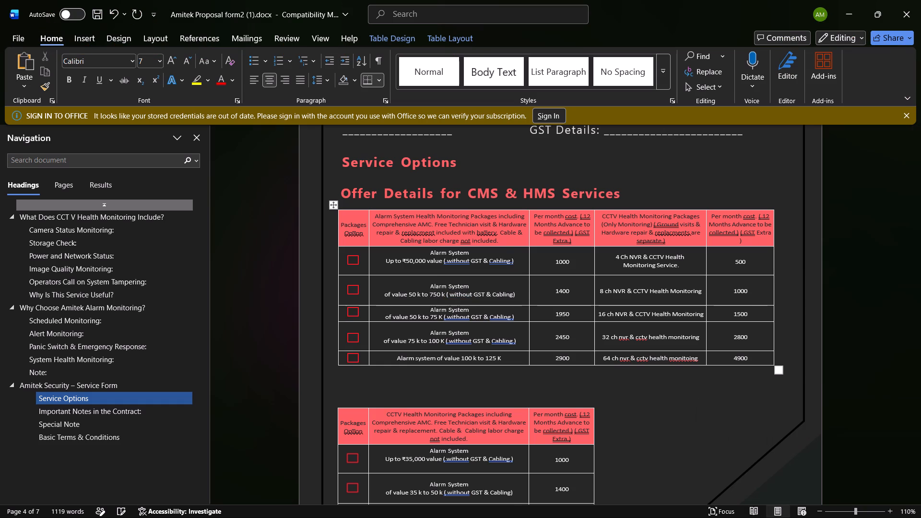
pyautogui.press('Right')
pyautogui.press('Right')
pyautogui.press('Right')
pyautogui.press('BackSpace')
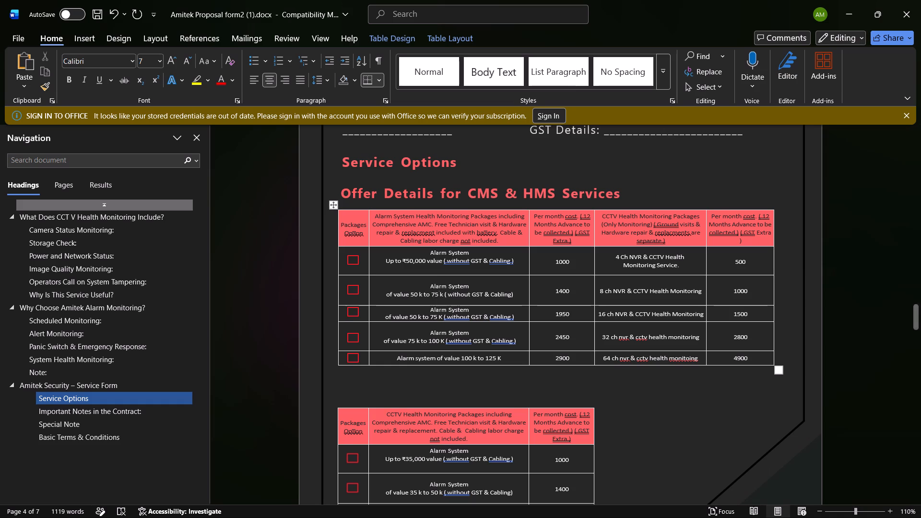
# Change the third alarm system row's value range in the original offer table to 75 k to 100 K.
pyautogui.click(413, 316)
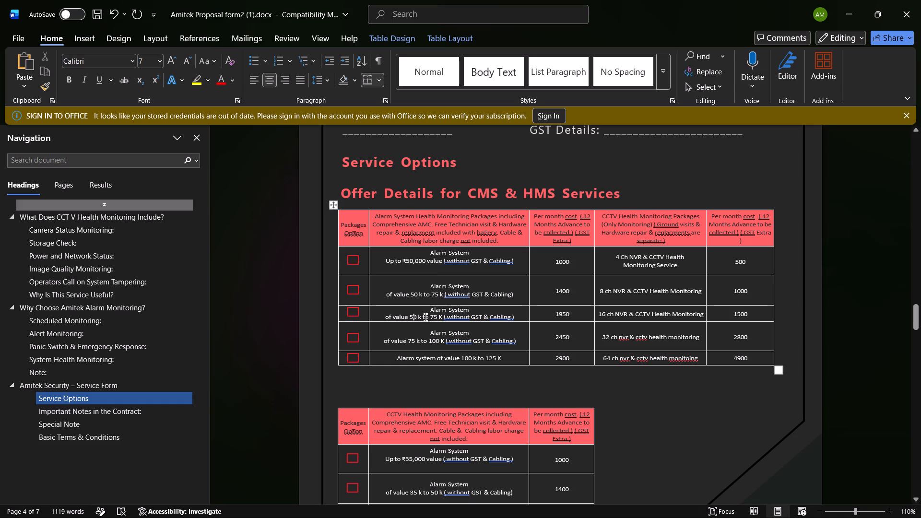
pyautogui.press('Right')
pyautogui.press('BackSpace')
pyautogui.press('Left')
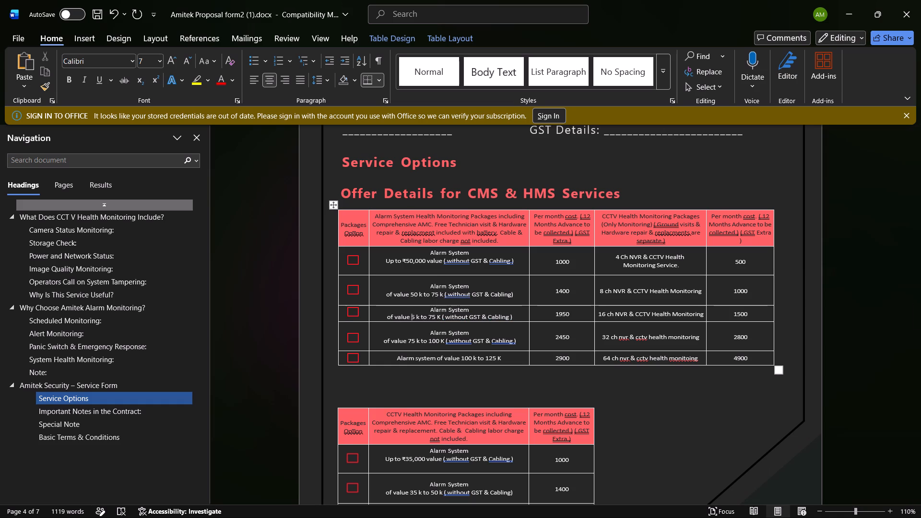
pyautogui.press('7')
pyautogui.press('Right')
pyautogui.press('Right')
pyautogui.press('Right')
pyautogui.press('Right')
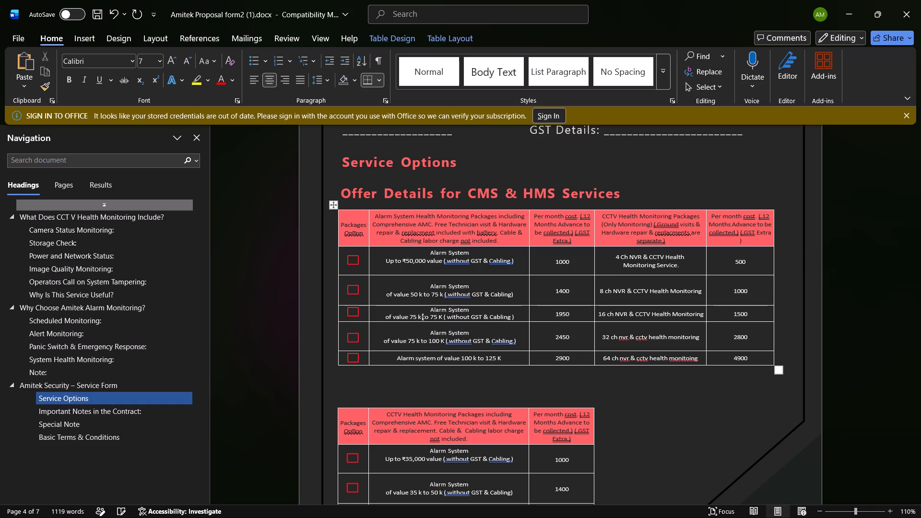
pyautogui.press('Right')
pyautogui.press('Right')
pyautogui.press('Right')
pyautogui.press('Right')
pyautogui.press('Right')
pyautogui.press('BackSpace')
pyautogui.press('BackSpace')
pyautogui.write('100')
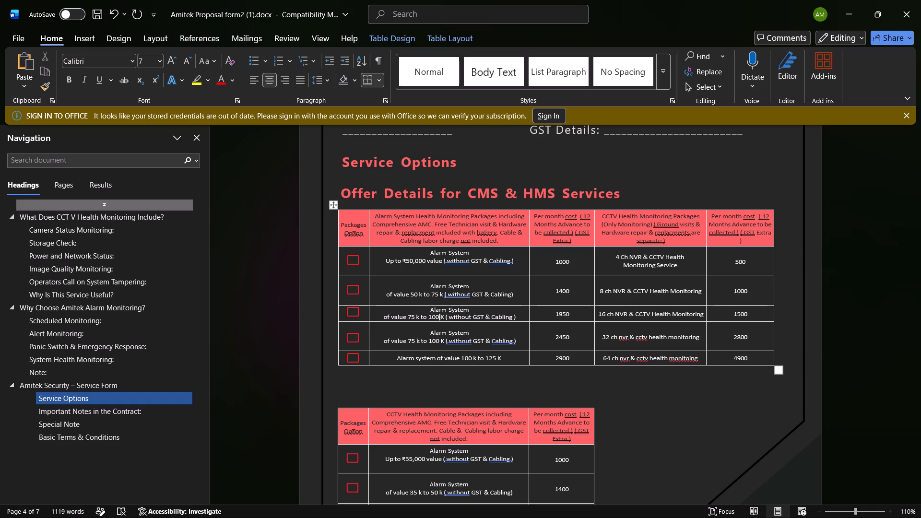
# Set the fourth alarm system row's value range in the original offer table to 100 k to 150 K.
pyautogui.click(414, 342)
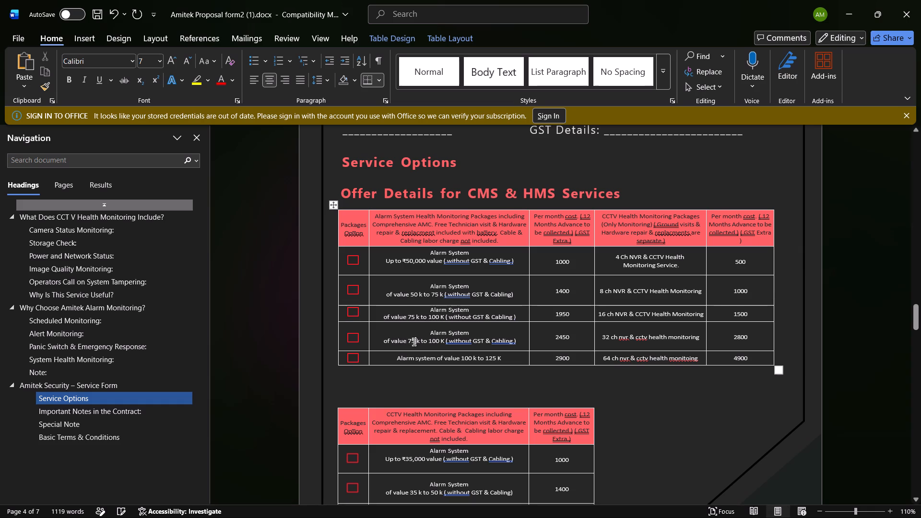
pyautogui.press('BackSpace')
pyautogui.press('BackSpace')
pyautogui.write('100')
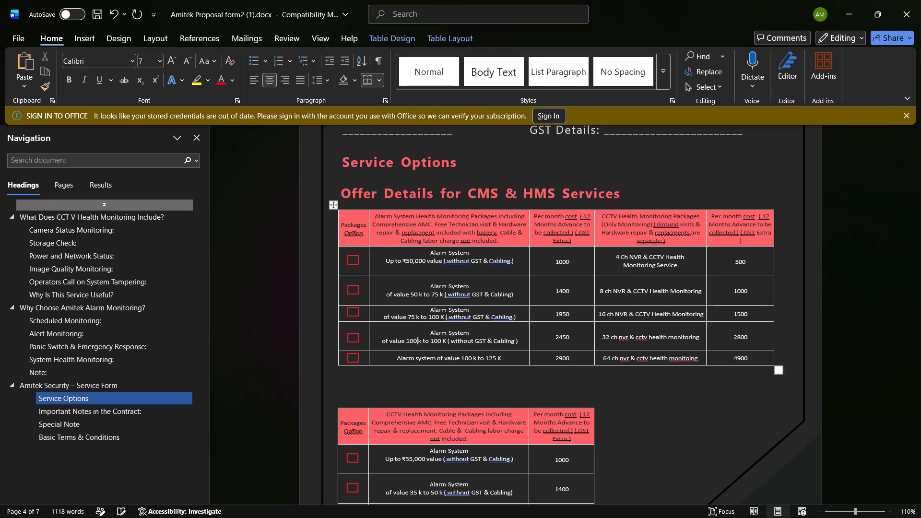
pyautogui.press('Right')
pyautogui.press('Right')
pyautogui.press('Right')
pyautogui.press('Right')
pyautogui.press('Right')
pyautogui.press('Right')
pyautogui.press('Right')
pyautogui.press('Right')
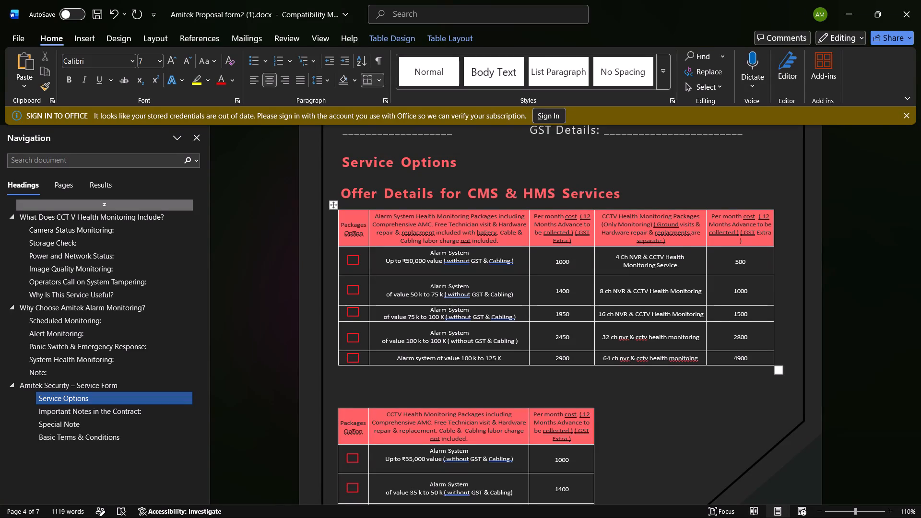
pyautogui.press('BackSpace')
pyautogui.press('5')
# Change the lower limit of the last alarm system row's range in the original offer table to 150 k.
pyautogui.press('Down')
pyautogui.press('Right')
pyautogui.press('Right')
pyautogui.press('Right')
pyautogui.press('Right')
pyautogui.press('Right')
pyautogui.press('Right')
pyautogui.press('Right')
pyautogui.press('Right')
pyautogui.press('Right')
pyautogui.press('Right')
pyautogui.press('Right')
pyautogui.press('BackSpace')
pyautogui.press('5')
# Replace "of value" with "Above" before 150 k in the original offer table's last alarm system row.
pyautogui.press('Right')
pyautogui.press('Right')
pyautogui.press('Right')
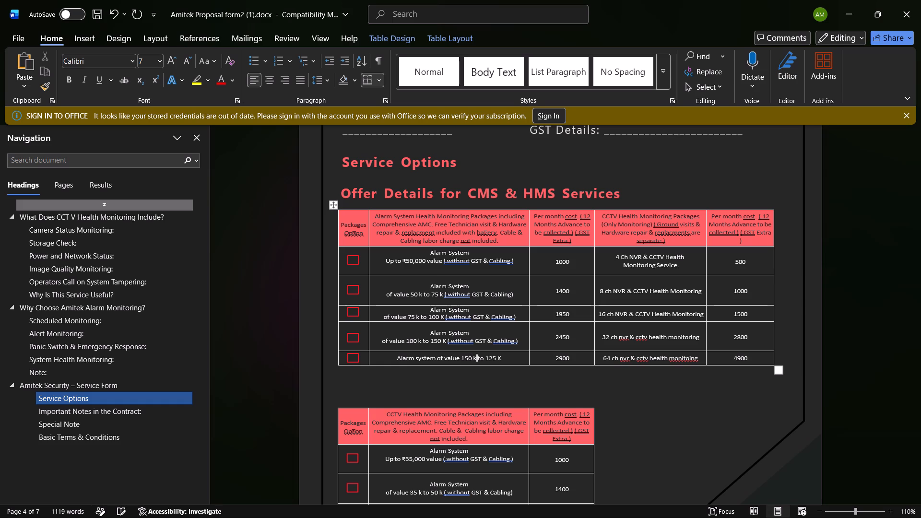
pyautogui.press('Right')
pyautogui.press('Right')
pyautogui.press('Right')
pyautogui.press('Right')
pyautogui.press('Right')
pyautogui.press('Left')
pyautogui.press('Left')
pyautogui.press('Left')
pyautogui.press('Left')
pyautogui.press('Left')
pyautogui.press('Left')
pyautogui.press('Left')
pyautogui.press('Left')
pyautogui.press('Left')
pyautogui.press('Left')
pyautogui.press('Left')
pyautogui.press('Left')
pyautogui.press('Right')
pyautogui.press('Right')
pyautogui.press('BackSpace')
pyautogui.press('BackSpace')
pyautogui.press('BackSpace')
pyautogui.press('BackSpace')
pyautogui.press('BackSpace')
pyautogui.press('BackSpace')
pyautogui.press('BackSpace')
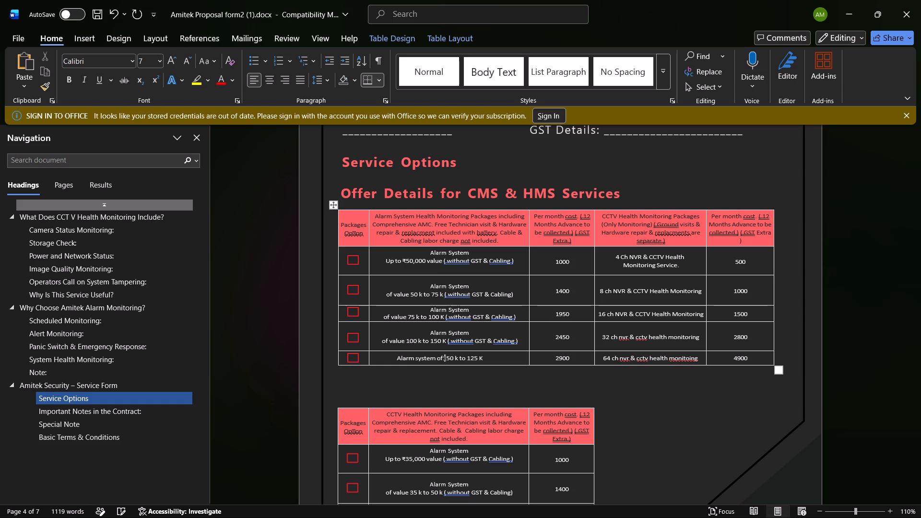
pyautogui.press('BackSpace')
pyautogui.press('BackSpace')
pyautogui.press('space')
pyautogui.write('A')
pyautogui.write('bo')
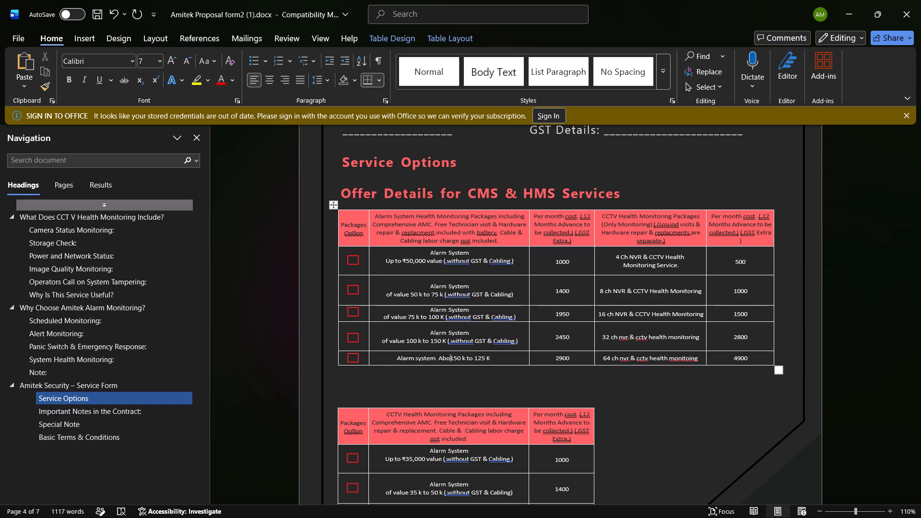
pyautogui.write('v')
pyautogui.press('space')
pyautogui.press('BackSpace')
pyautogui.press('e')
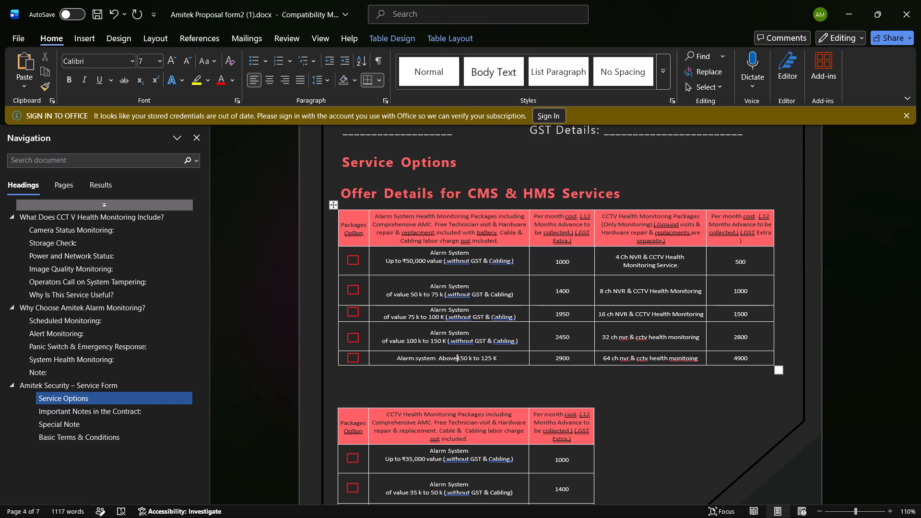
pyautogui.press('space')
# Remove the "to 125 K" upper limit from the last alarm system row so it ends at "Above 150 k".
pyautogui.click(510, 363)
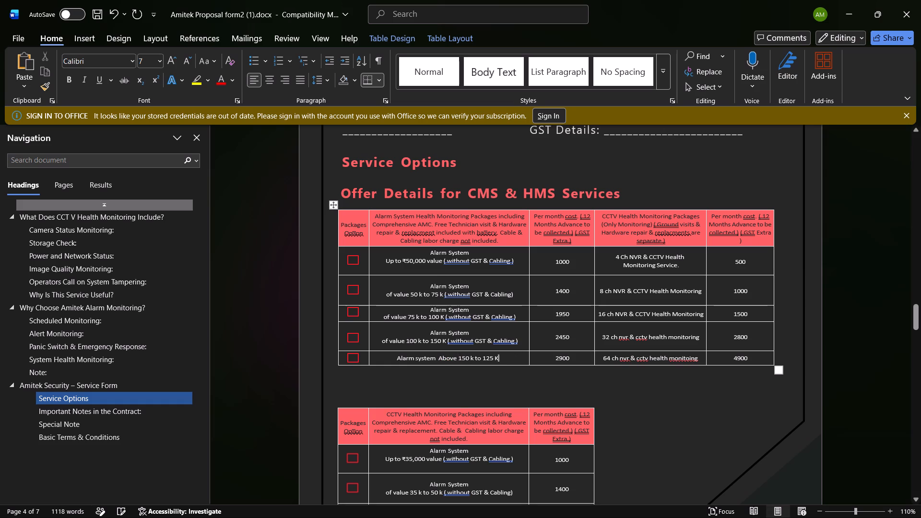
pyautogui.press('BackSpace')
pyautogui.press('BackSpace')
pyautogui.press('BackSpace')
pyautogui.press('BackSpace')
pyautogui.press('BackSpace')
pyautogui.press('BackSpace')
pyautogui.press('BackSpace')
pyautogui.press('BackSpace')
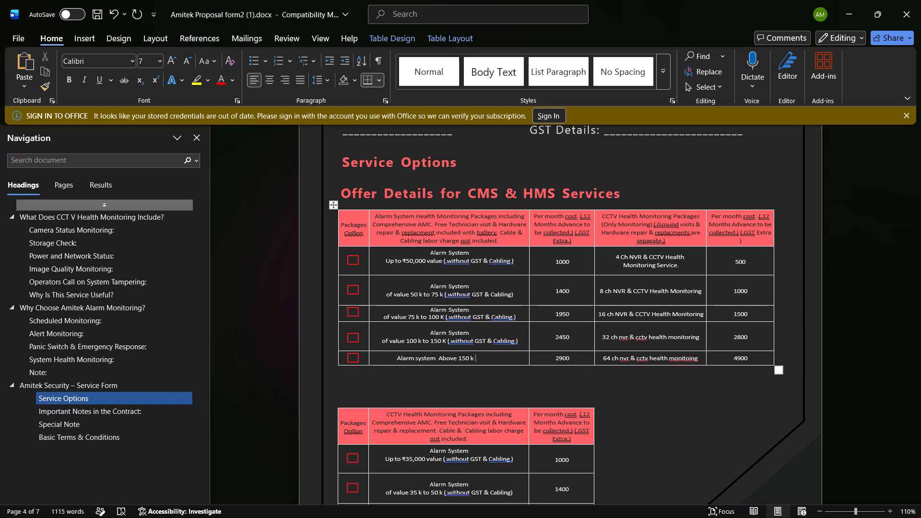
# Shift the "Alarm system Above 150 k" text toward the middle of its cell by adding leading spaces.
pyautogui.click(398, 357)
pyautogui.press('space')
pyautogui.press('space')
pyautogui.press('space')
pyautogui.press('space')
pyautogui.press('space')
pyautogui.press('space')
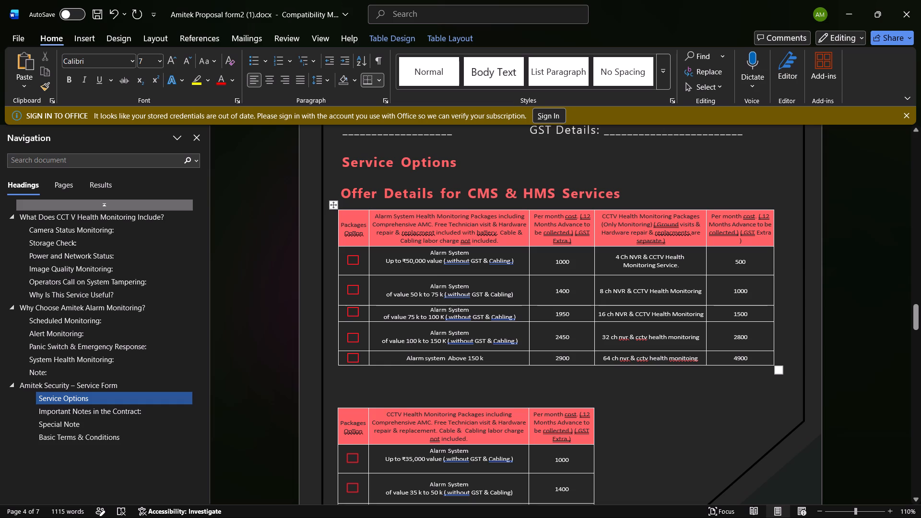
# Set the per month cost for the alarm system above 150 k to 3350 in the original offer table.
pyautogui.scroll(-1, 584, 365)
pyautogui.scroll(1, 584, 365)
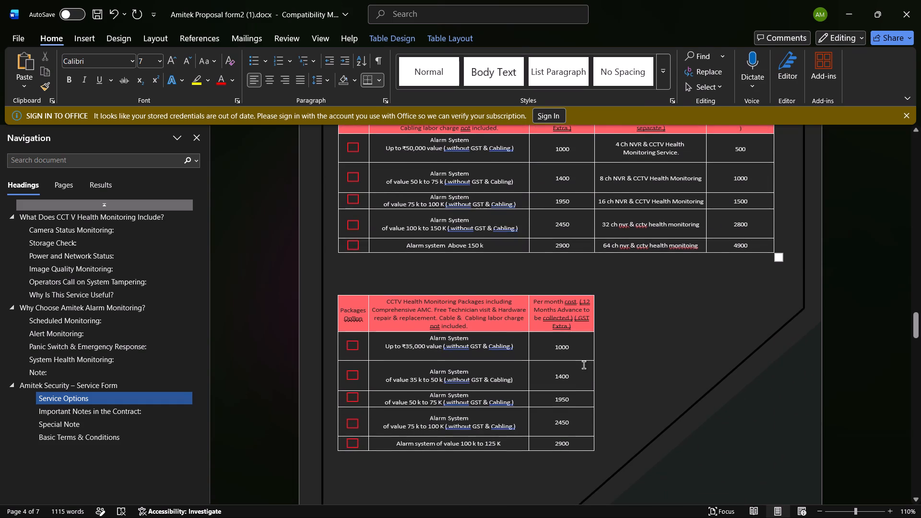
pyautogui.scroll(1, 584, 365)
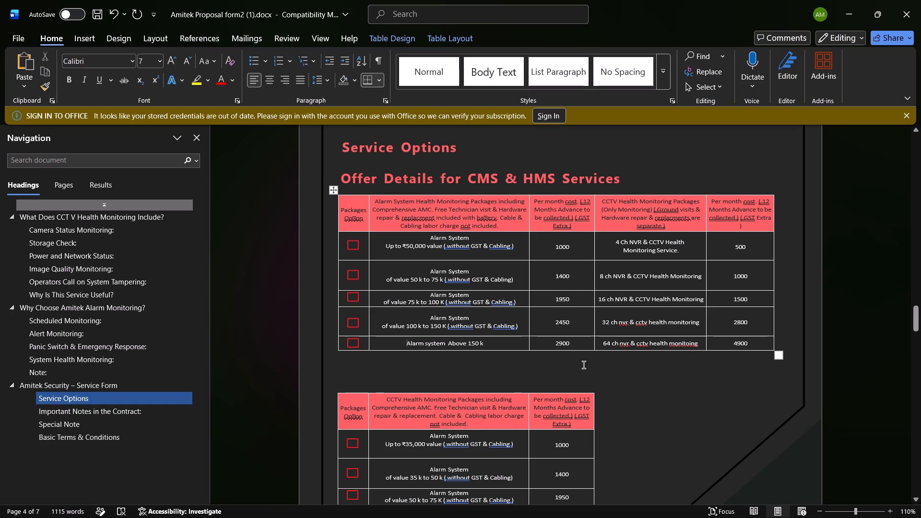
pyautogui.click(561, 339)
pyautogui.press('BackSpace')
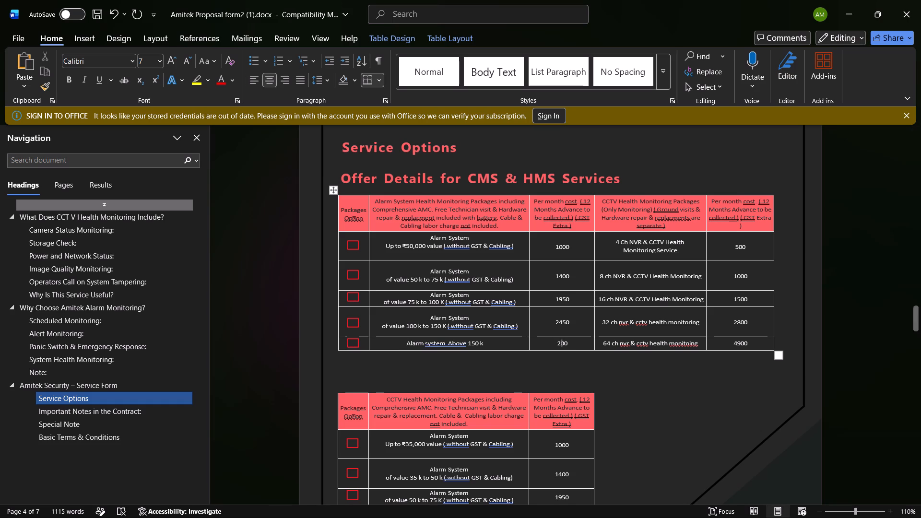
pyautogui.press('BackSpace')
pyautogui.press('Delete')
pyautogui.write('335')
# Set the alarm system per month cost to 2950 for the 100 k to 150 K row and 2450 for the 75 k to 100 K row.
pyautogui.click(561, 324)
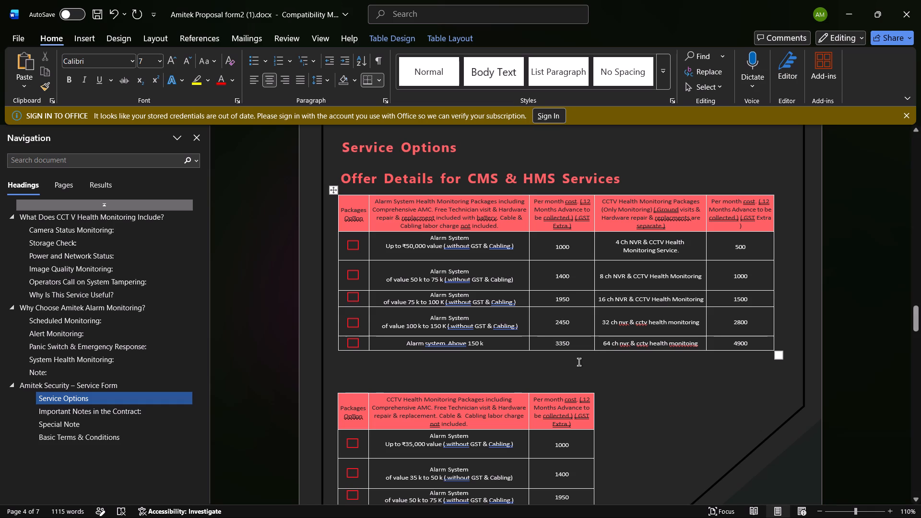
pyautogui.press('BackSpace')
pyautogui.press('9')
pyautogui.click(562, 301)
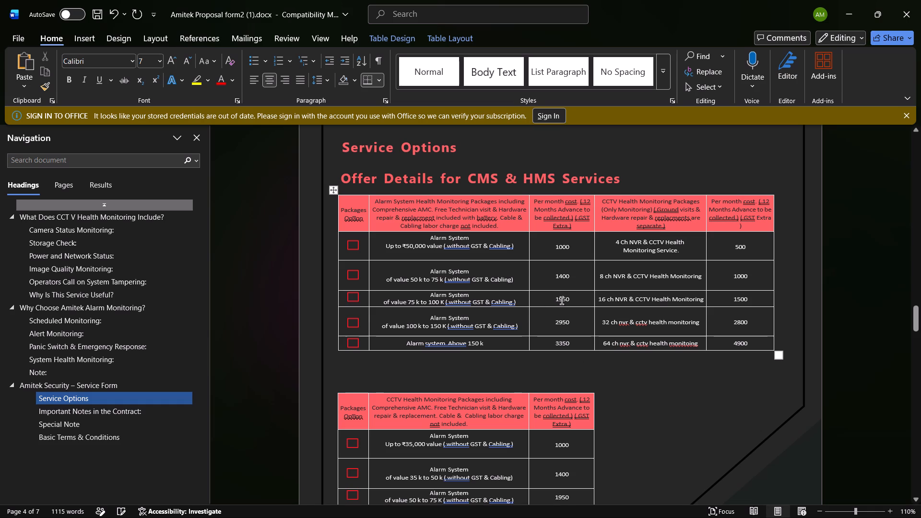
pyautogui.press('BackSpace')
pyautogui.press('BackSpace')
pyautogui.write('24')
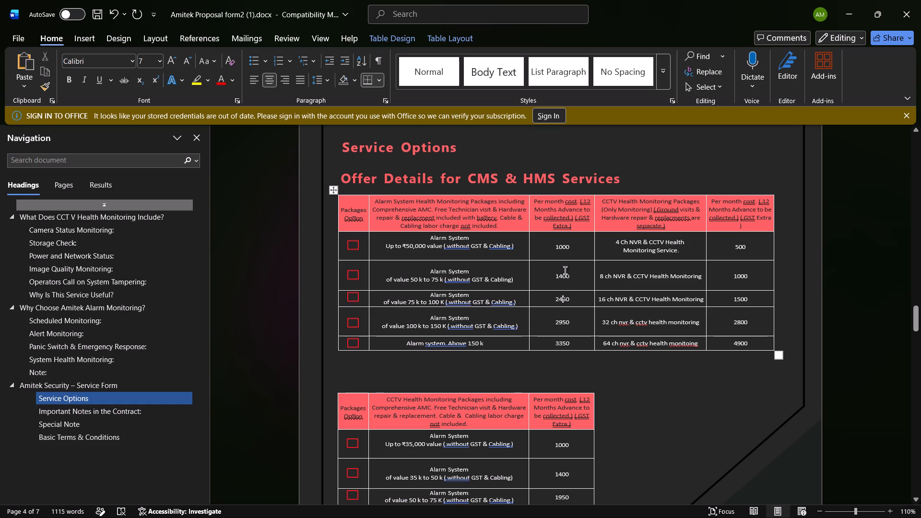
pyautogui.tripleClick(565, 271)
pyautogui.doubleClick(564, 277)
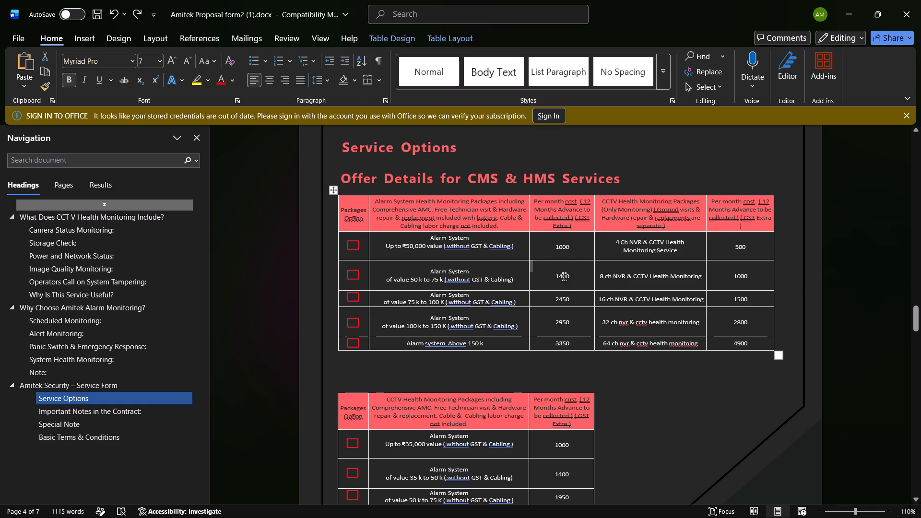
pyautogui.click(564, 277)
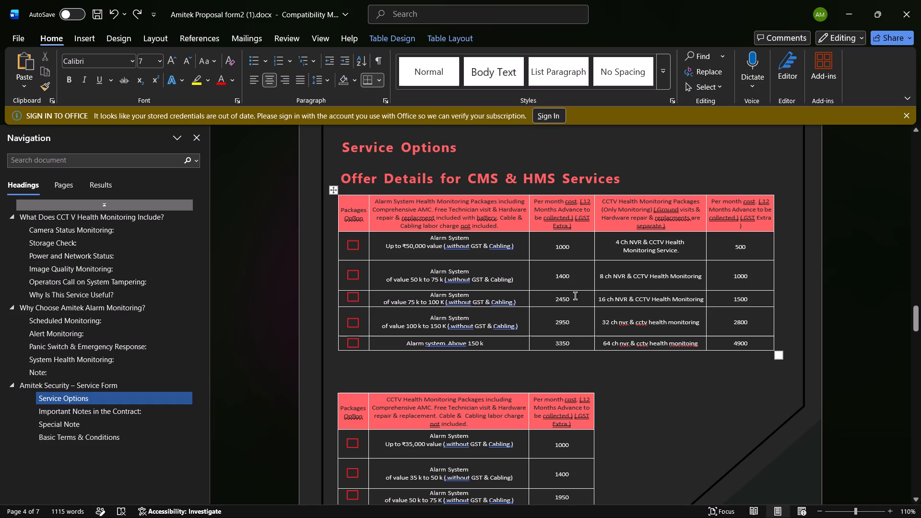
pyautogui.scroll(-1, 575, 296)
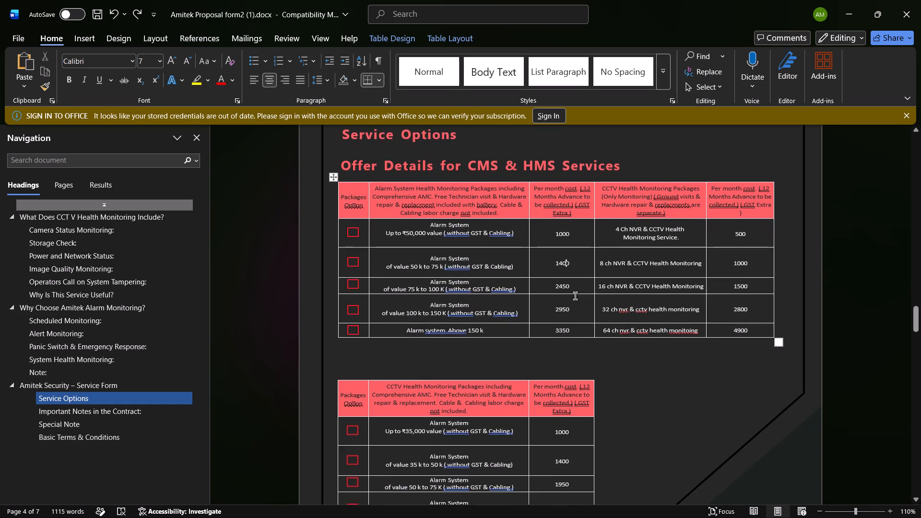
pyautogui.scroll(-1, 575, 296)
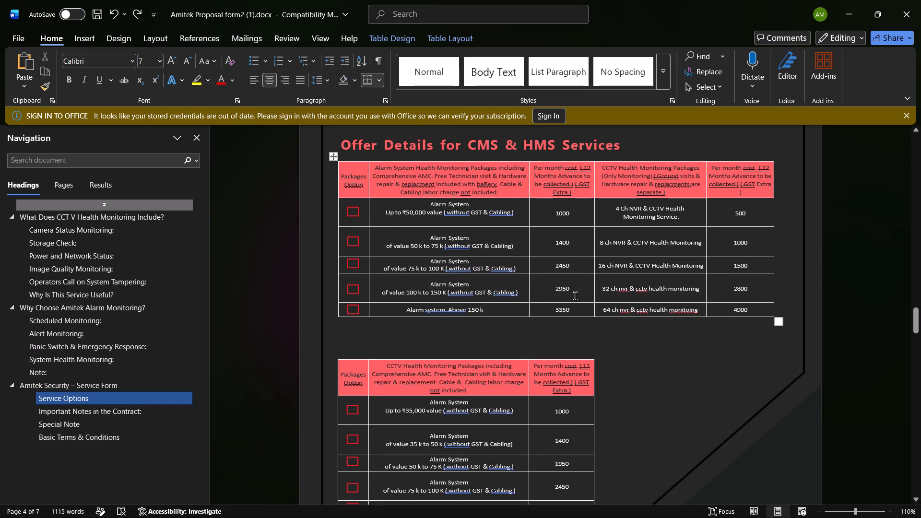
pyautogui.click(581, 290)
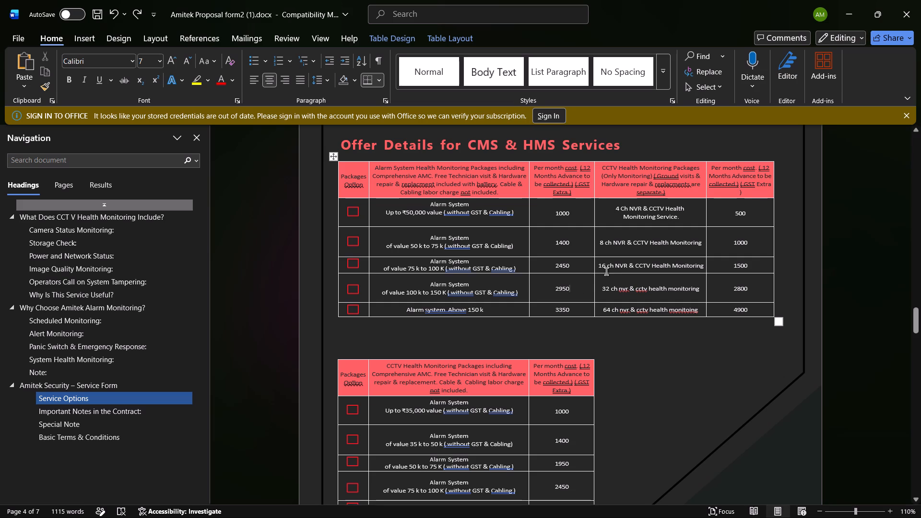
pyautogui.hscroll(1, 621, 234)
# Replace "Alarm System" with "CCTV" in the "Up to ₹35,000 value" row of the lower CCTV package table.
pyautogui.scroll(-3, 666, 372)
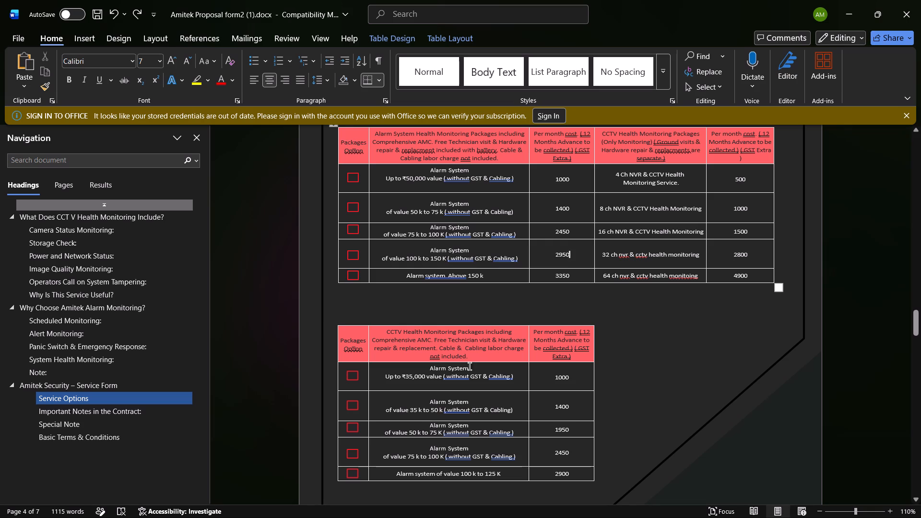
pyautogui.click(470, 366)
pyautogui.press('BackSpace')
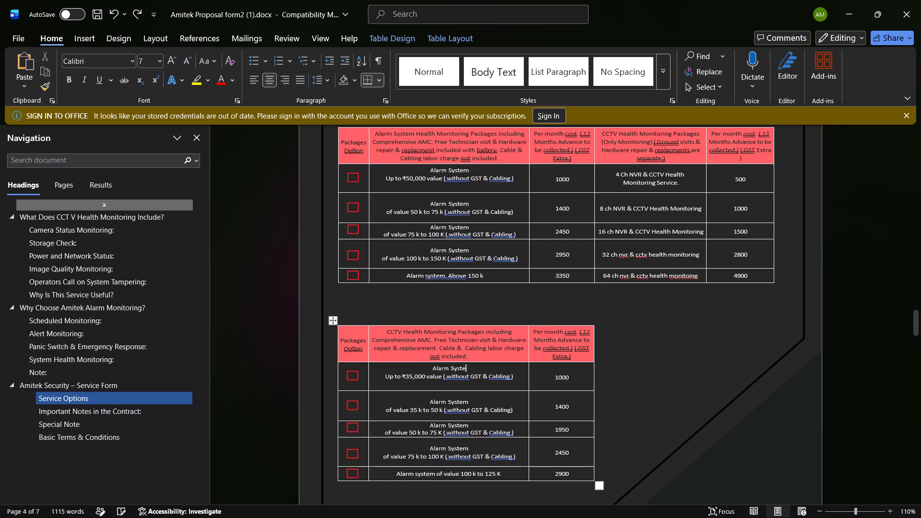
pyautogui.press('BackSpace')
pyautogui.press('BackSpace')
pyautogui.press('BackSpace')
pyautogui.press('BackSpace')
pyautogui.press('BackSpace')
pyautogui.press('BackSpace')
pyautogui.press('BackSpace')
pyautogui.press('BackSpace')
pyautogui.press('BackSpace')
pyautogui.press('BackSpace')
pyautogui.press('BackSpace')
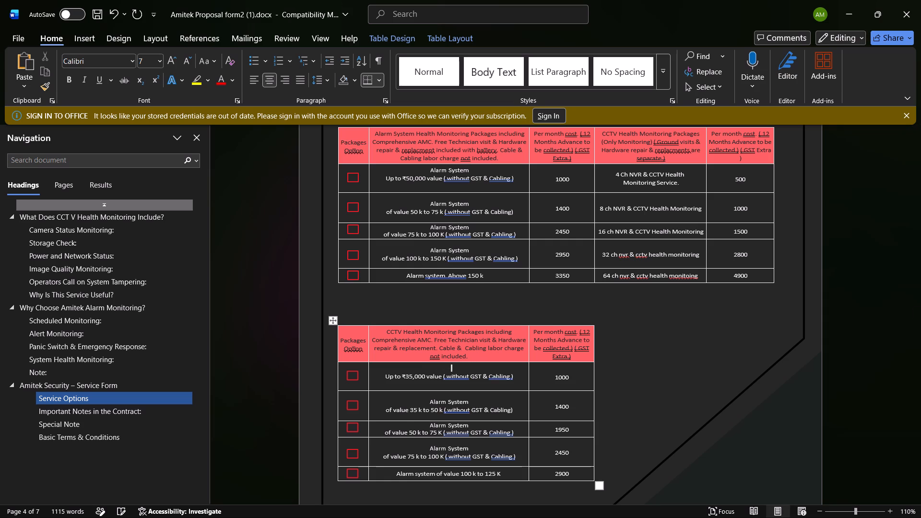
pyautogui.write('CC')
pyautogui.write('TV')
# Replace "Alarm System" with "CCTV" in the remaining rows of the CCTV package table, from 35 k to 50 k through 100 k to 125 K.
pyautogui.doubleClick(458, 401)
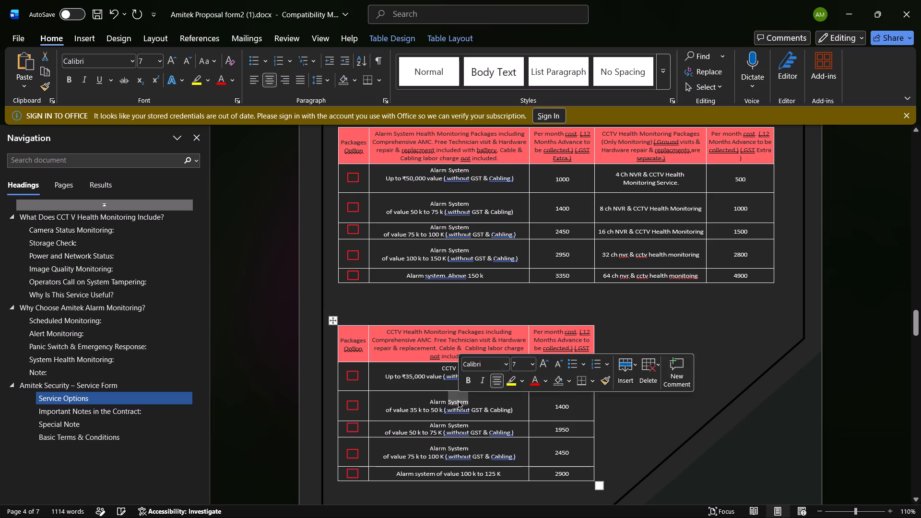
pyautogui.click(458, 401)
pyautogui.moveTo(472, 405); pyautogui.dragTo(429, 400)
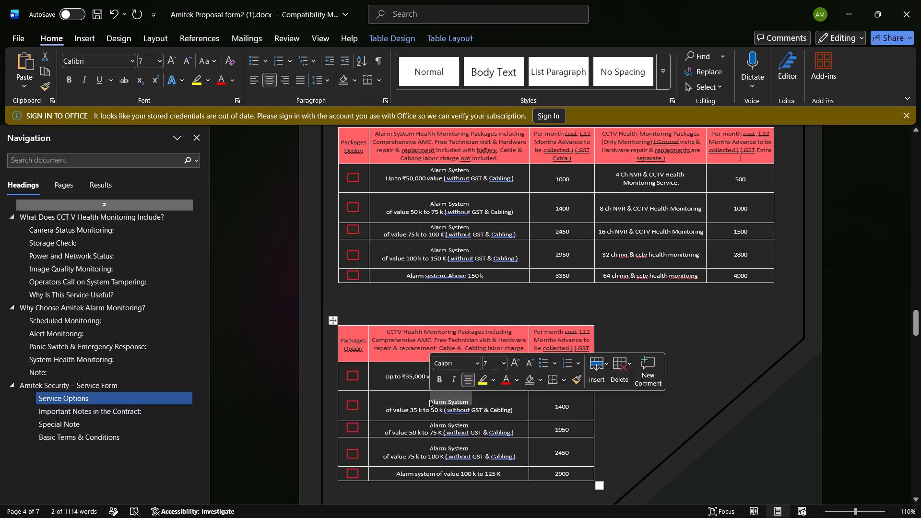
# Replace "Alarm System" with "CCTV" in the 35 k to 50 k, 50 k to 75 K and 75 k to 100 K rows of the lower table.
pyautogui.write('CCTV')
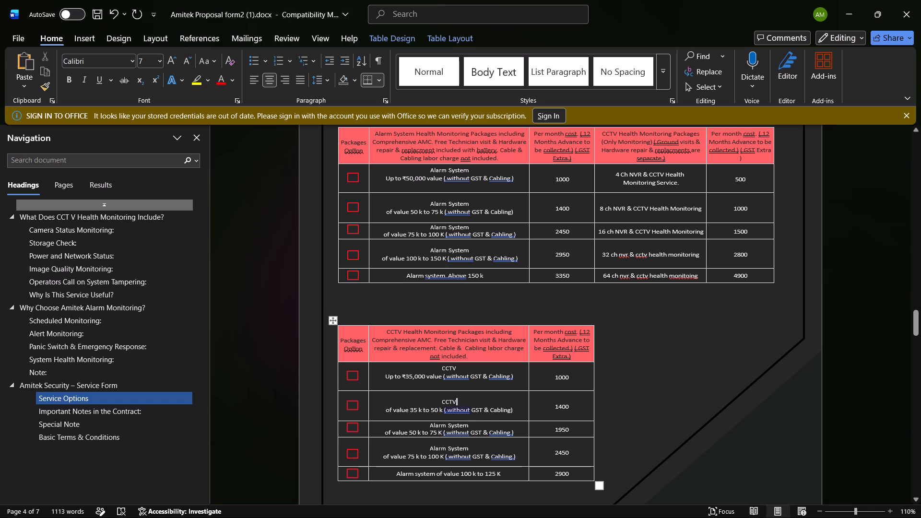
pyautogui.tripleClick(448, 424)
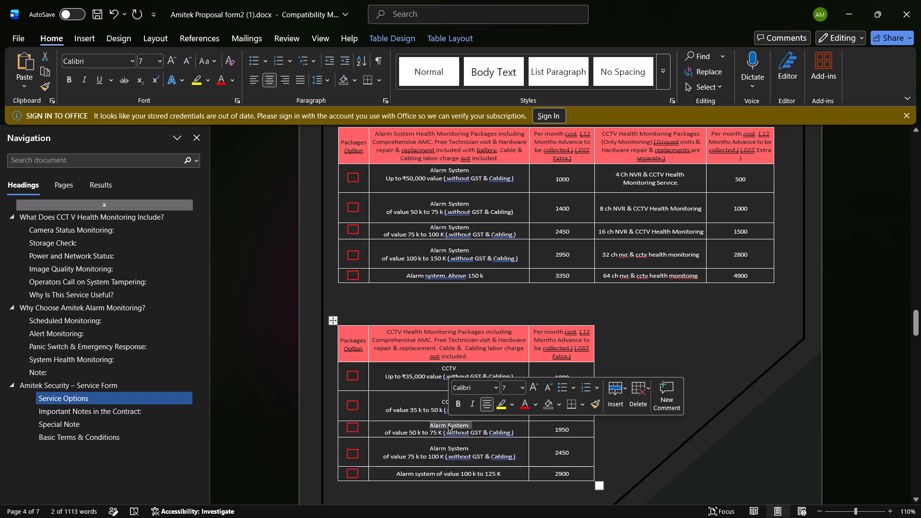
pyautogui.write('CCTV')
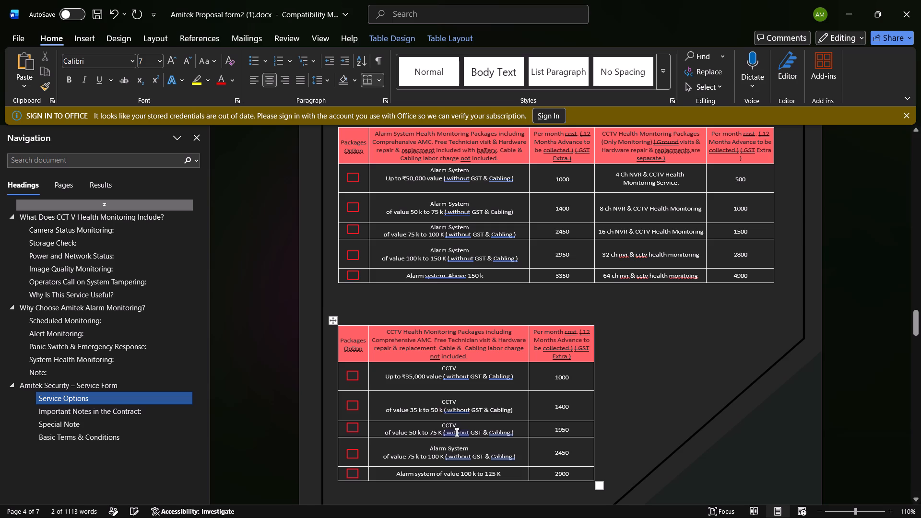
pyautogui.tripleClick(448, 451)
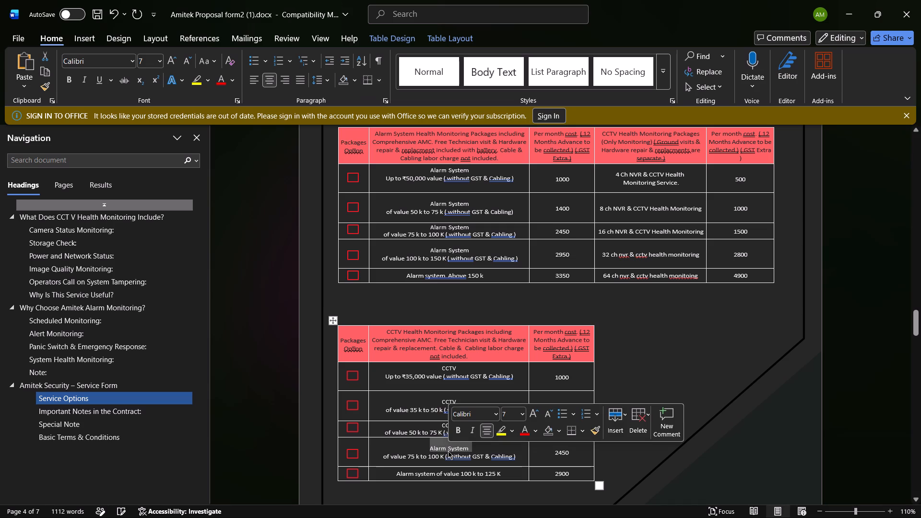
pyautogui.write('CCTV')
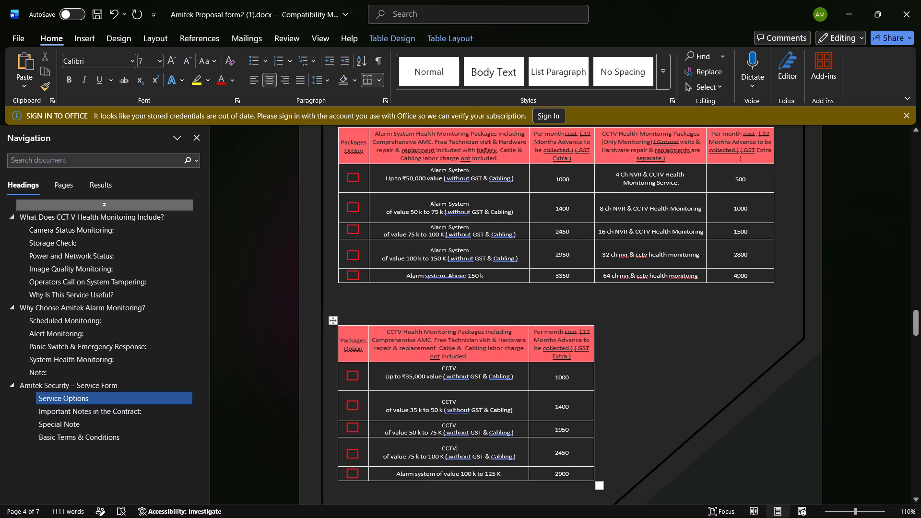
# Replace "Alarm system" with "CCTV" in the last row of the lower table, so it reads "CCTV of value 100 k to 125 K".
pyautogui.click(434, 472)
pyautogui.moveTo(434, 472); pyautogui.dragTo(400, 473)
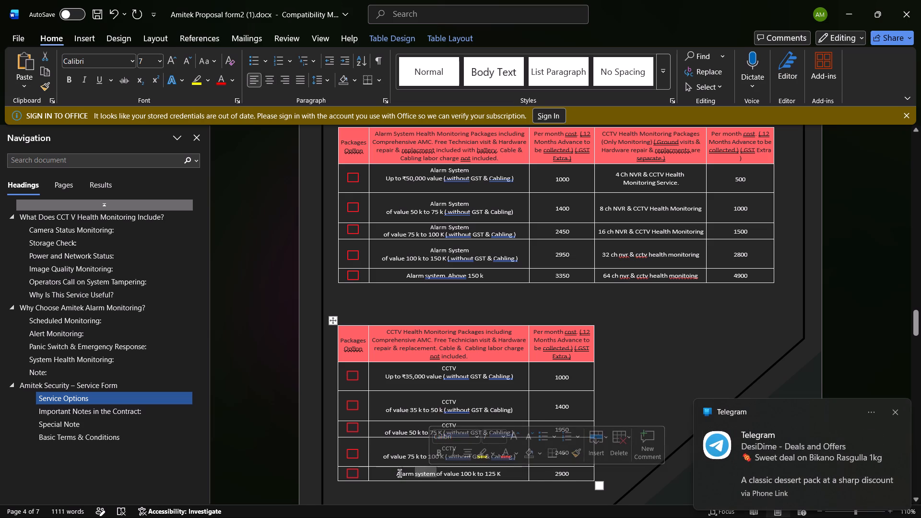
pyautogui.press('BackSpace')
pyautogui.press('BackSpace')
pyautogui.press('BackSpace')
pyautogui.press('BackSpace')
pyautogui.press('BackSpace')
pyautogui.press('BackSpace')
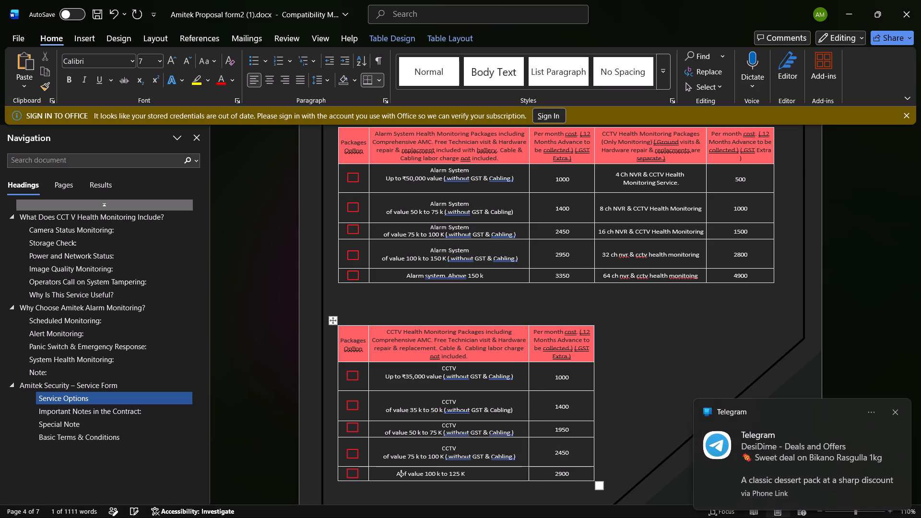
pyautogui.press('BackSpace')
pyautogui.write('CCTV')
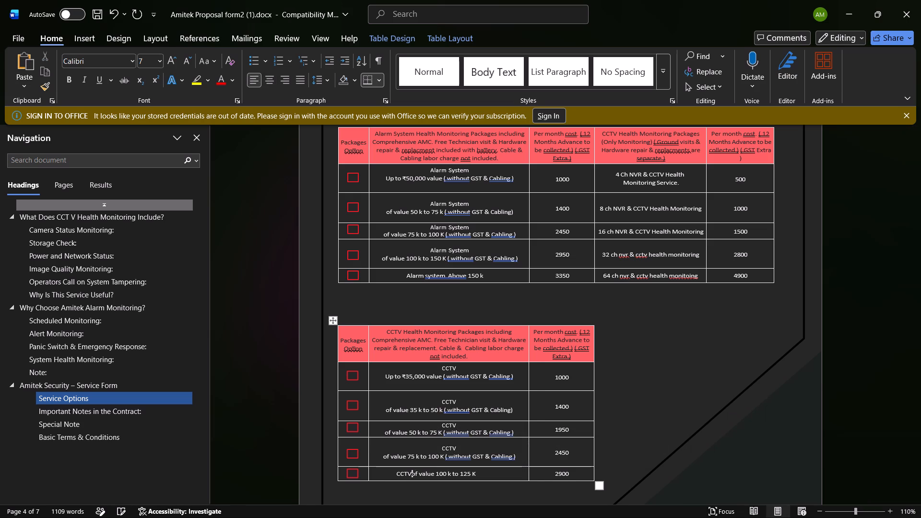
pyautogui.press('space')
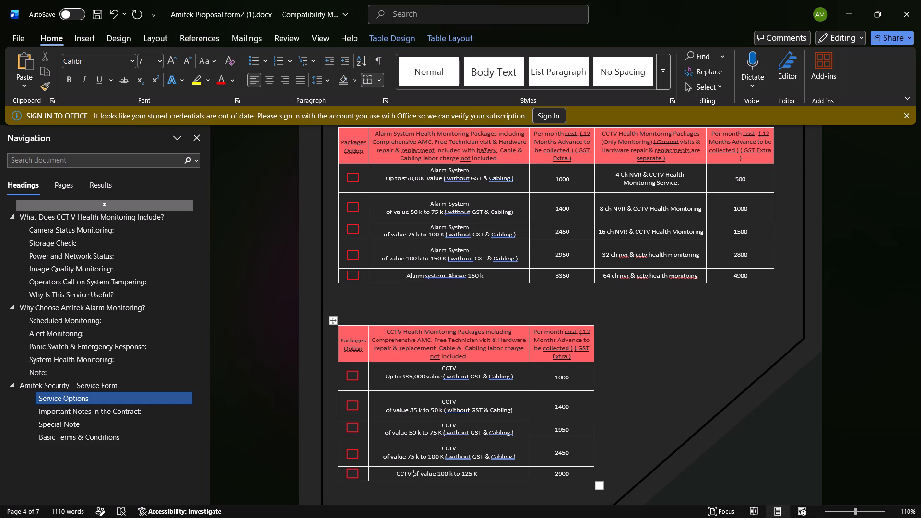
# Indent the "CCTV of value 100 k to 125 K" text slightly to center it under the rows above.
pyautogui.click(400, 477)
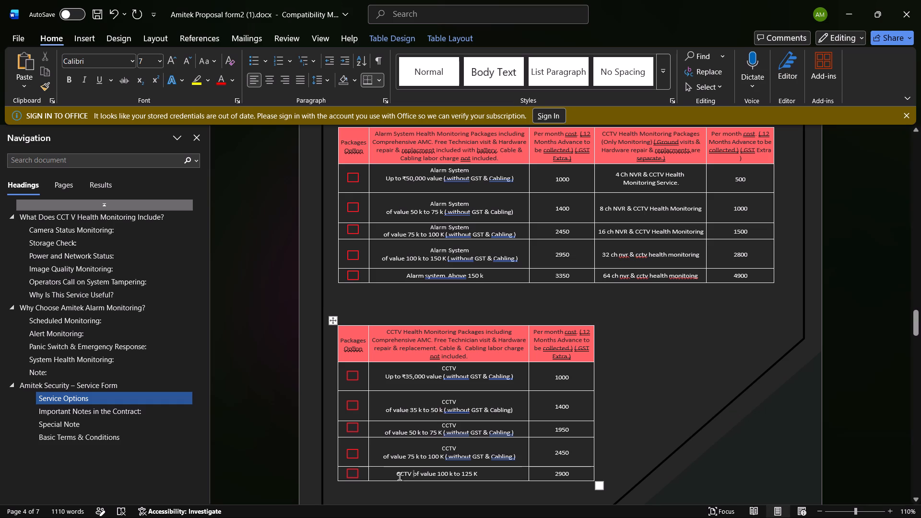
pyautogui.click(396, 475)
# Shift the "CCTV of value 100 k to 125 K" text toward the middle of its cell by adding leading spaces.
pyautogui.press('space')
pyautogui.press('space')
pyautogui.press('space')
pyautogui.press('space')
pyautogui.press('space')
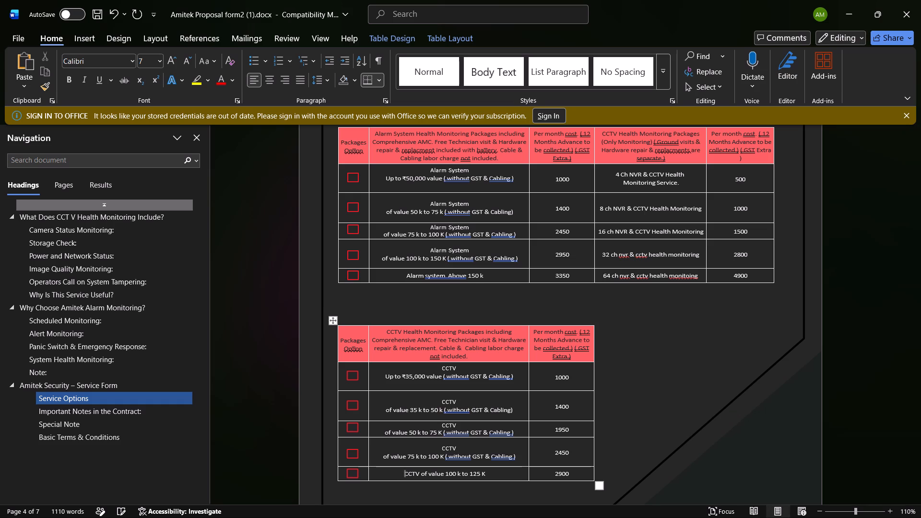
pyautogui.press('space')
pyautogui.press('space')
pyautogui.press('space')
pyautogui.click(667, 378)
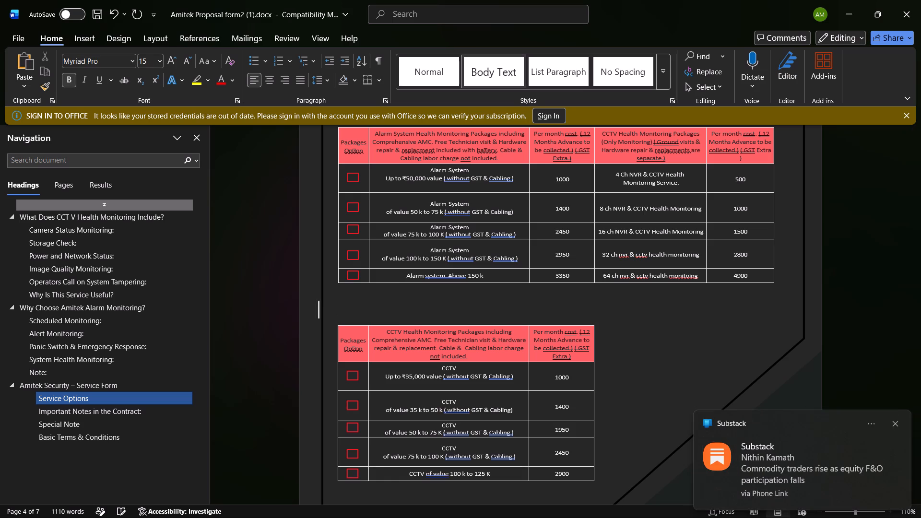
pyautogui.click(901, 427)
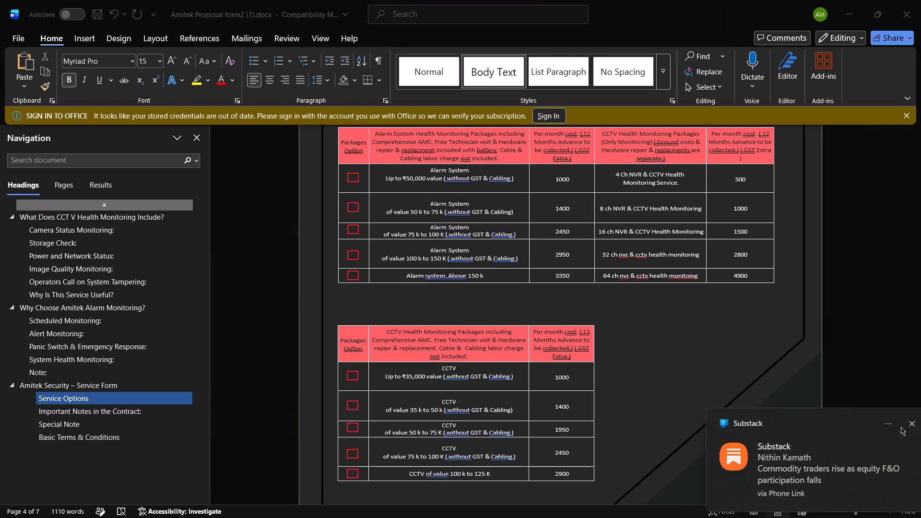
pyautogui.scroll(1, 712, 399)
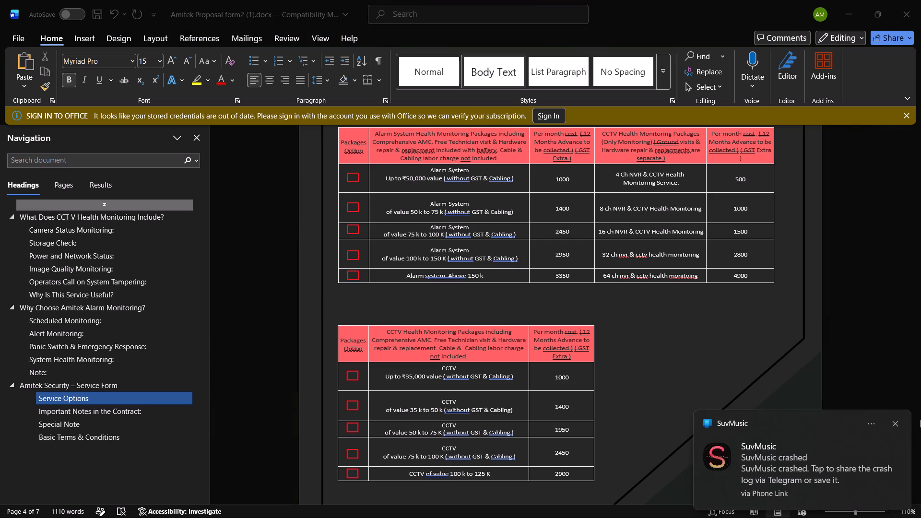
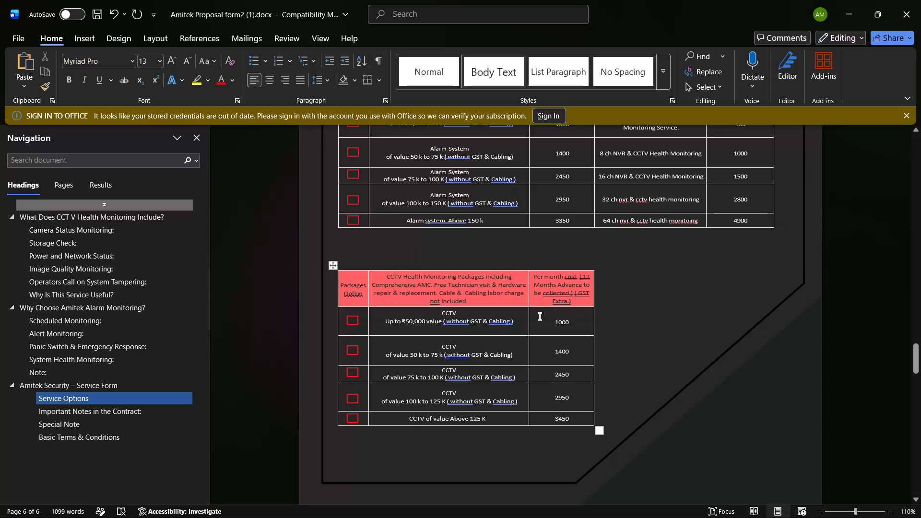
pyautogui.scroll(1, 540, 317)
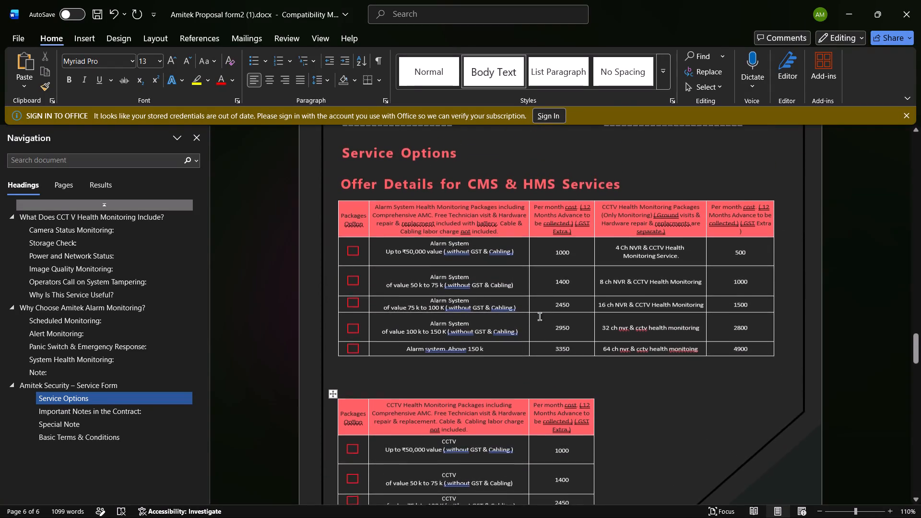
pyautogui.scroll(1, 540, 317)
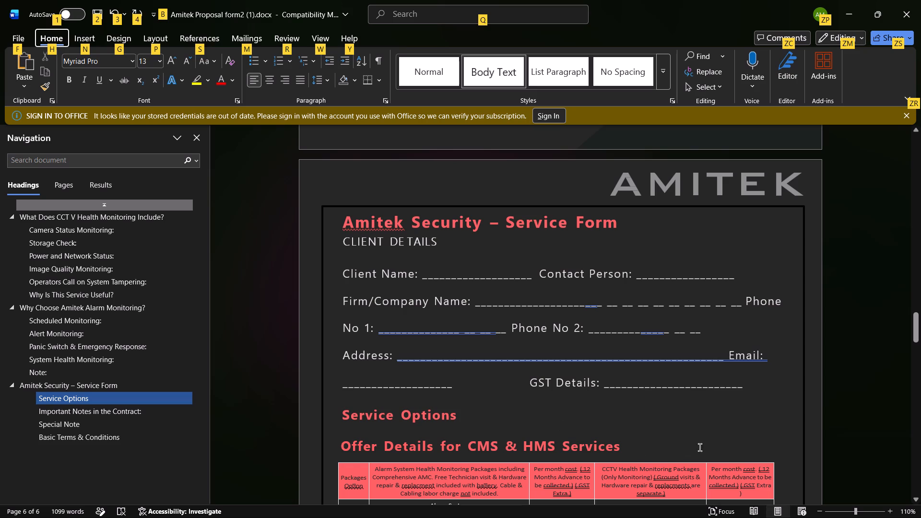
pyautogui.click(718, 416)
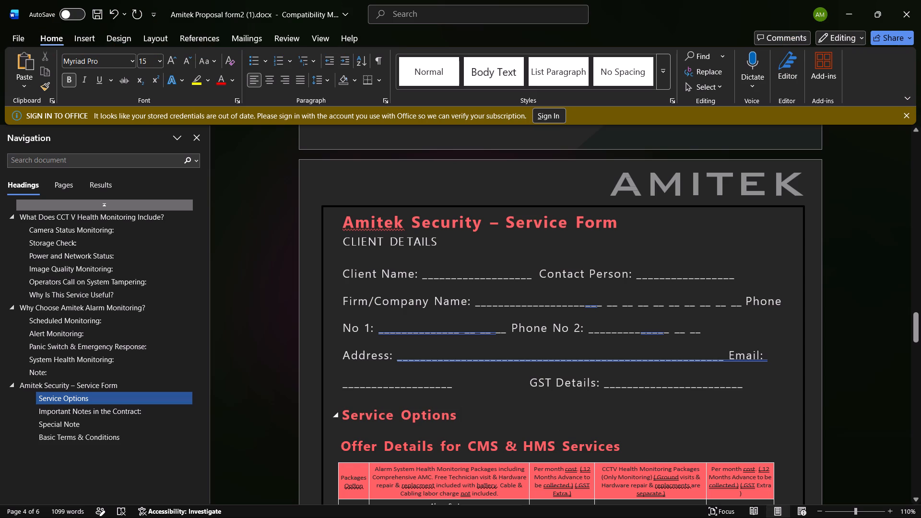